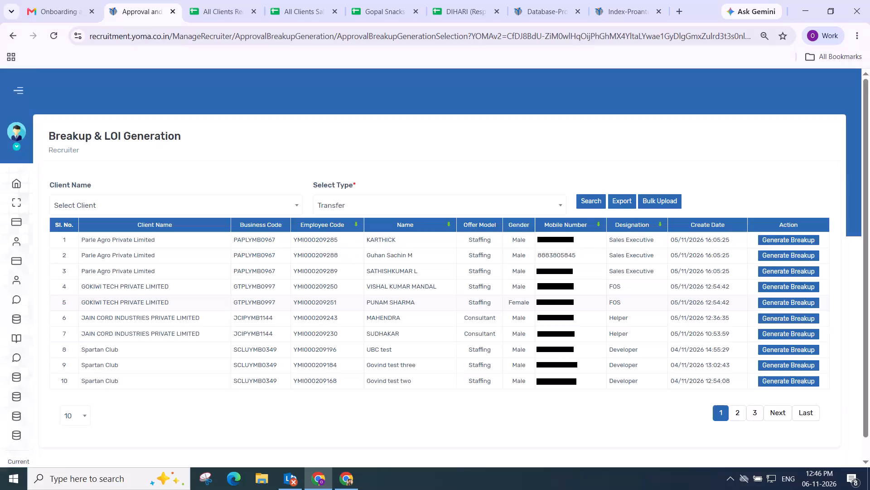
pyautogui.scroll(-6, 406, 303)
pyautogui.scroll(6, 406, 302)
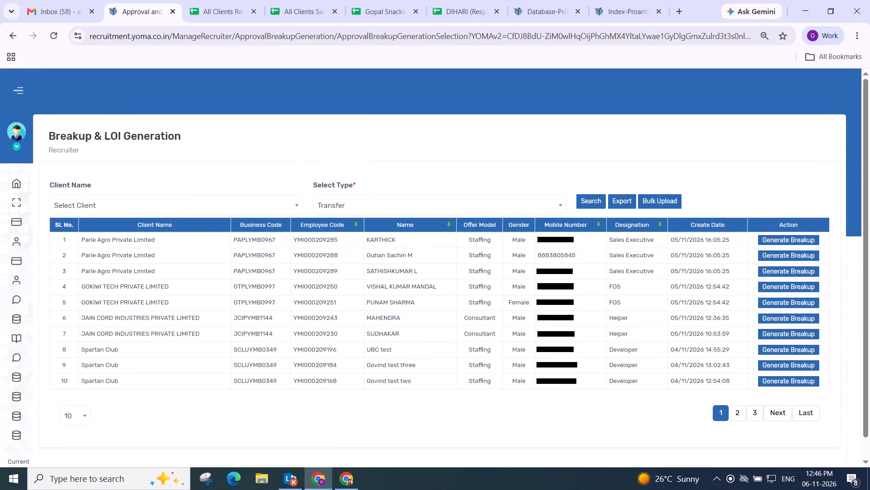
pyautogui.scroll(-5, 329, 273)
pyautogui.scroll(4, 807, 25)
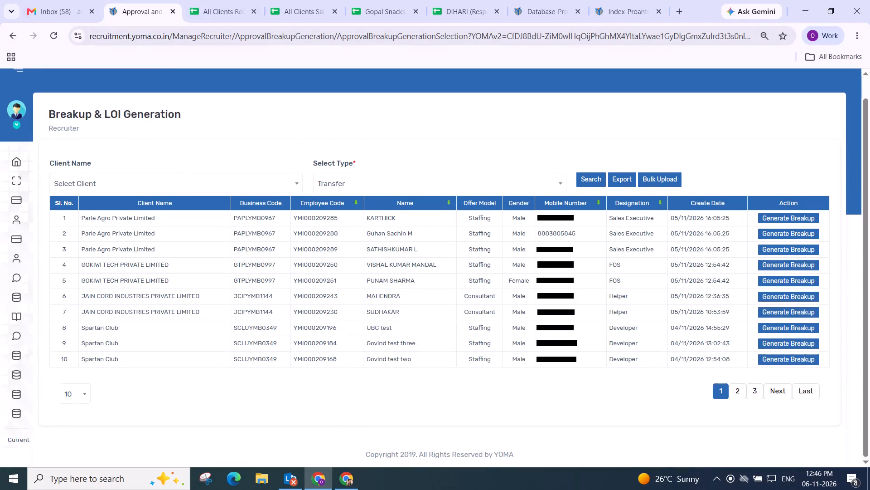
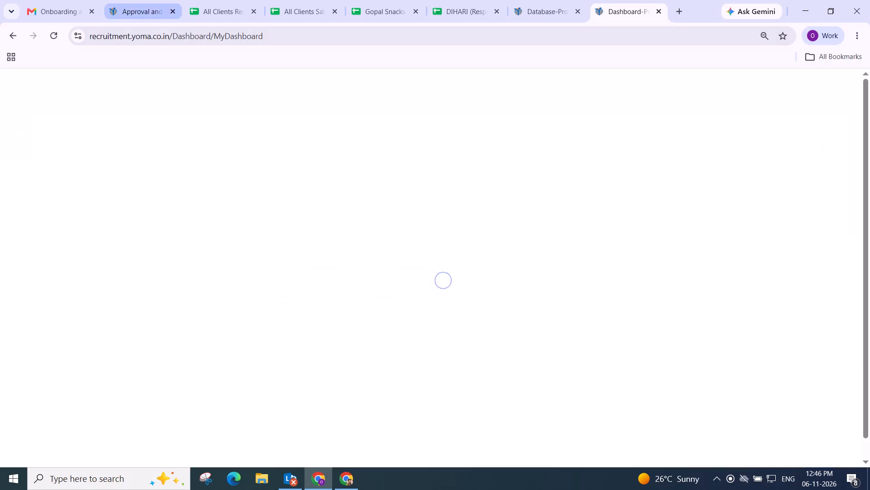
# Return to the open Breakup & LOI Generation page with the transfer candidates and expand the Recruitment section's page list.
pyautogui.click(137, 12)
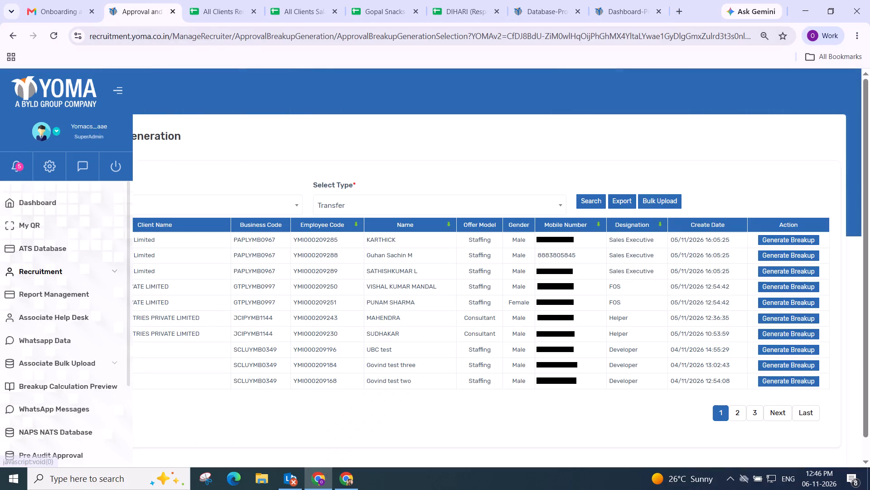
pyautogui.click(29, 272)
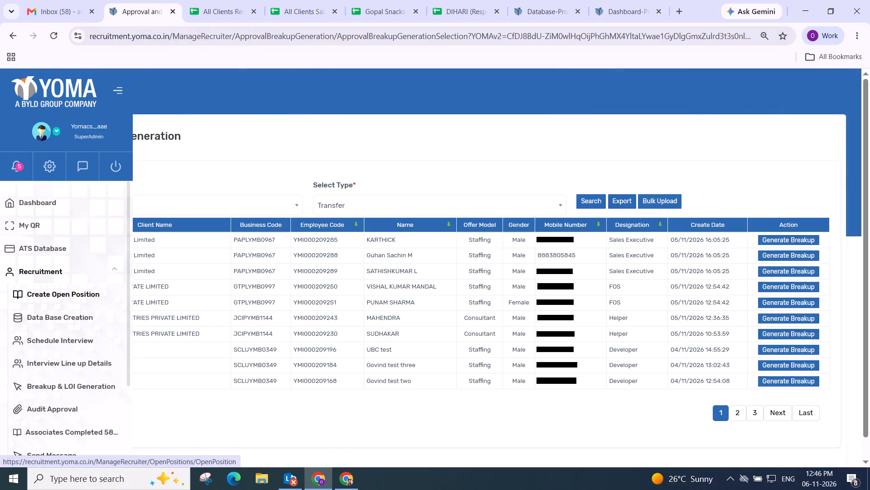
# Open the Data Base Creation page of the Recruitment section and look over the list of associates.
pyautogui.click(42, 315)
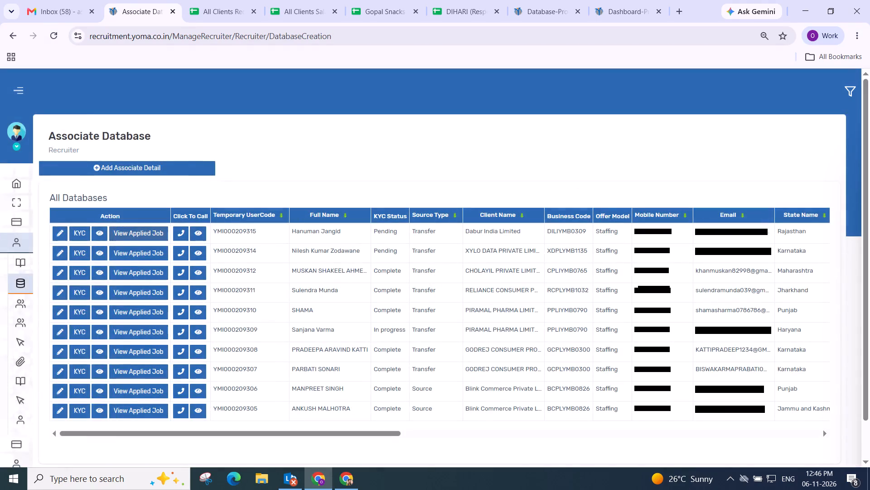
pyautogui.scroll(-3, 202, 219)
pyautogui.scroll(5, 226, 220)
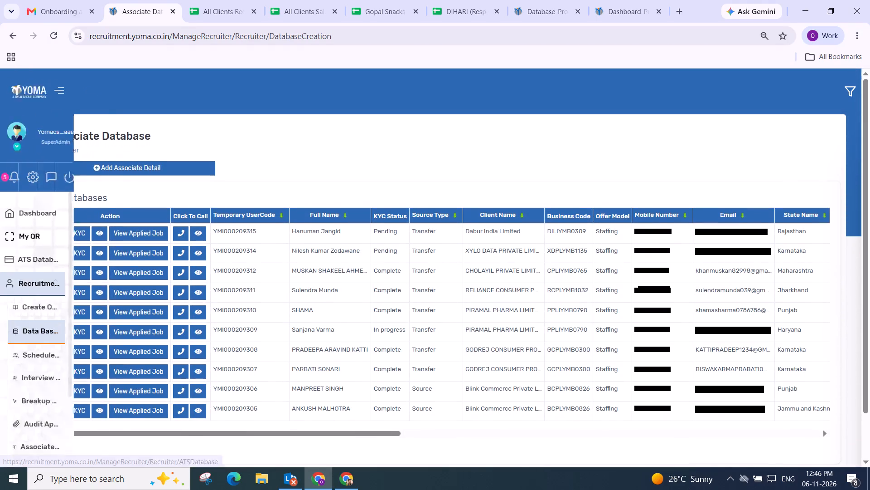
# Open the general filters of the Associate Database and look through the available filter fields and the associate list.
pyautogui.scroll(-3, 401, 157)
pyautogui.scroll(5, 401, 157)
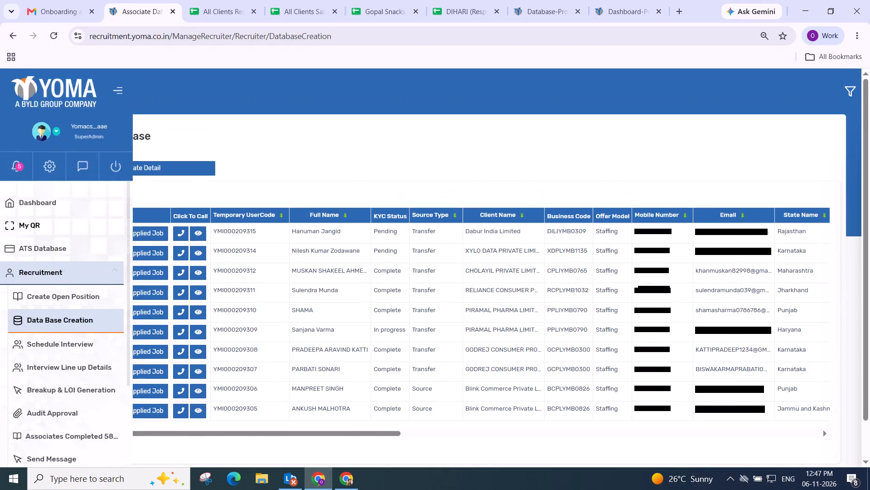
pyautogui.click(845, 90)
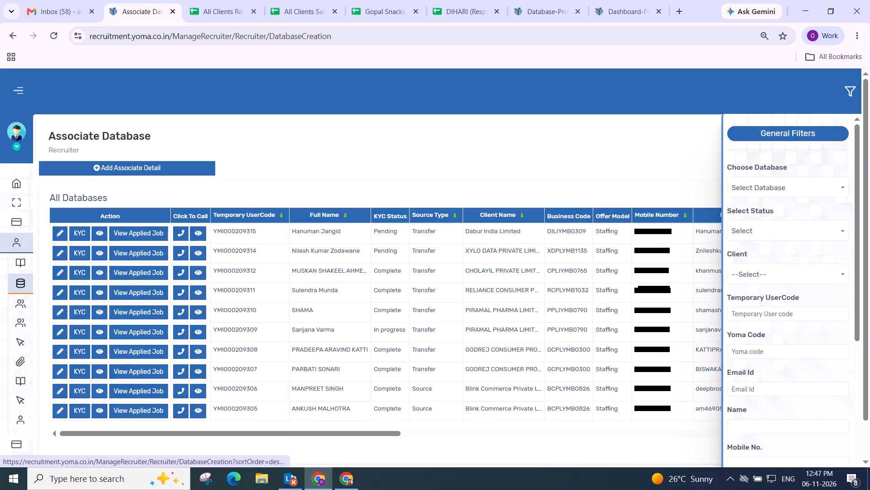
pyautogui.scroll(-4, 801, 242)
pyautogui.scroll(3, 787, 243)
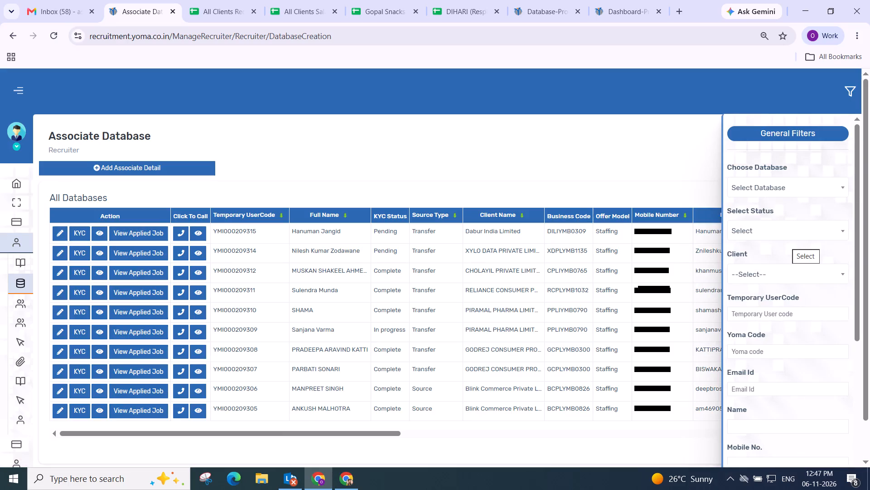
pyautogui.scroll(-4, 682, 242)
pyautogui.scroll(4, 731, 238)
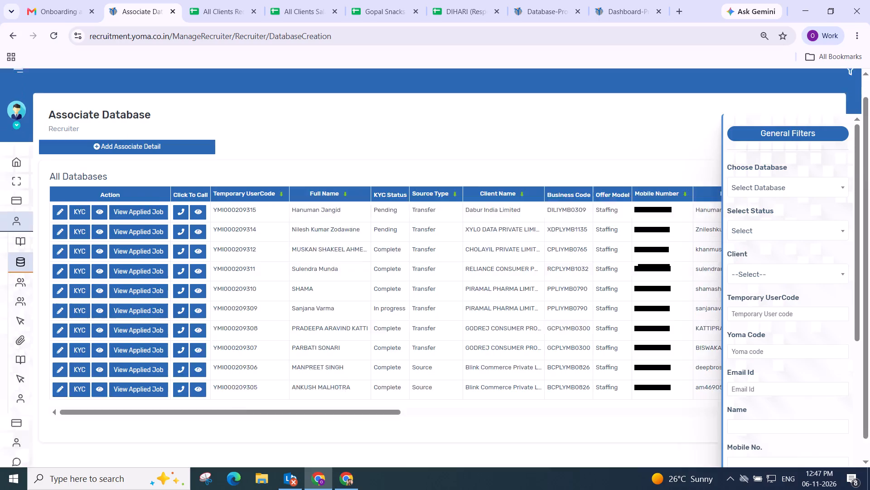
pyautogui.click(580, 137)
pyautogui.scroll(-5, 734, 210)
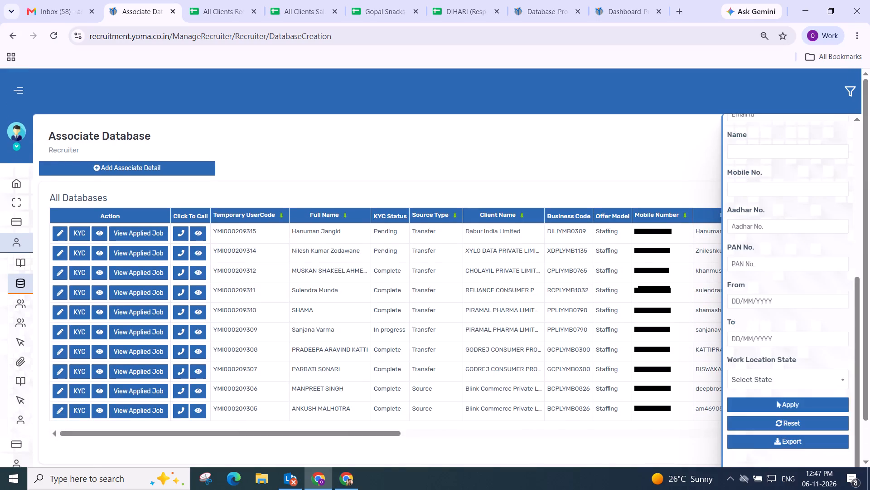
pyautogui.scroll(5, 763, 223)
pyautogui.click(568, 185)
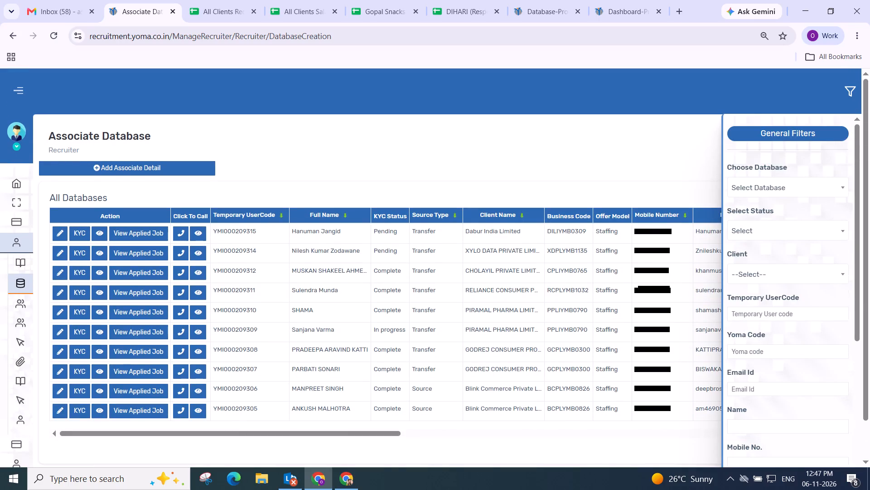
pyautogui.click(565, 164)
pyautogui.scroll(-3, 764, 179)
pyautogui.click(521, 126)
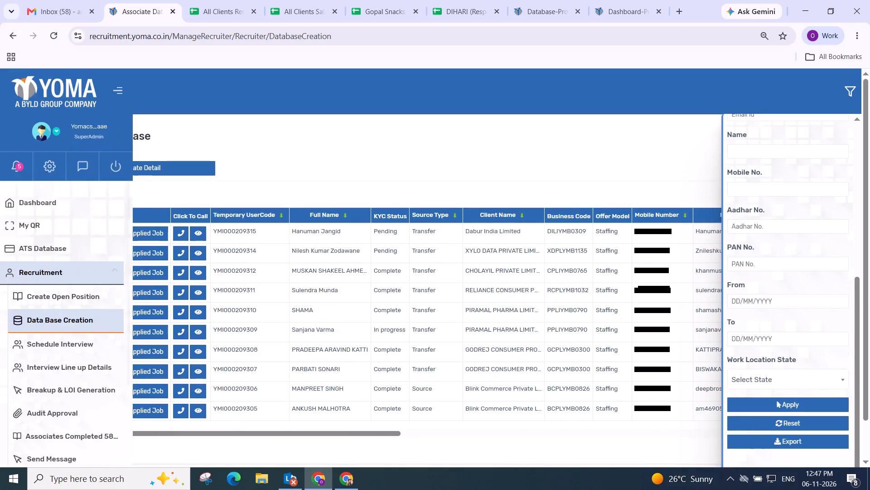
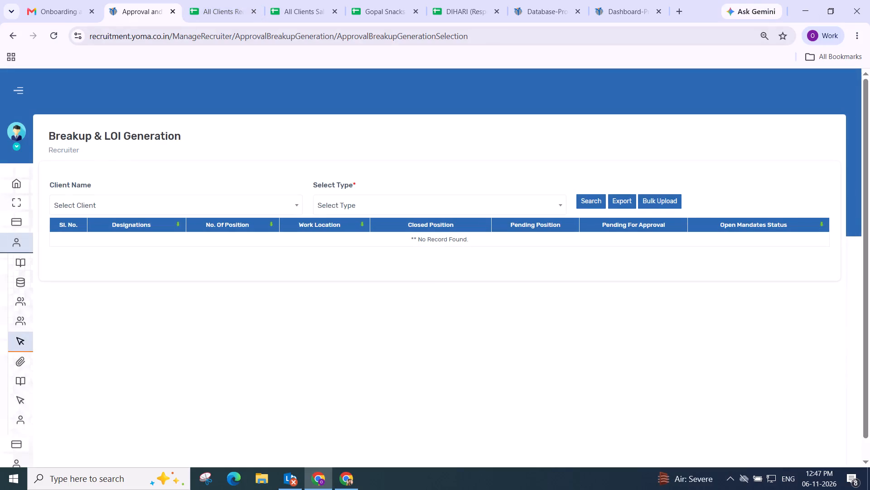
# Set the Select Type filter to Transfer on the Breakup & LOI Generation page.
pyautogui.click(338, 201)
pyautogui.click(343, 279)
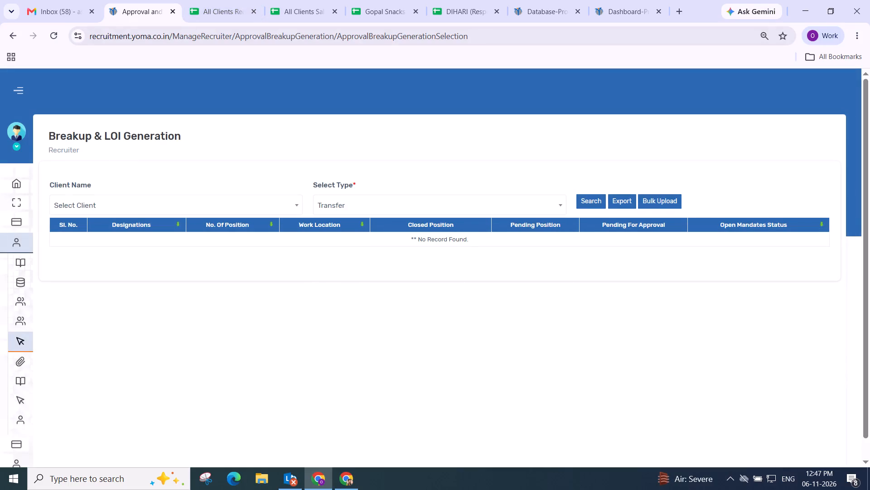
# List all Transfer records pending breakup for every client, showing ALL entries on one page, and look through them.
pyautogui.click(584, 199)
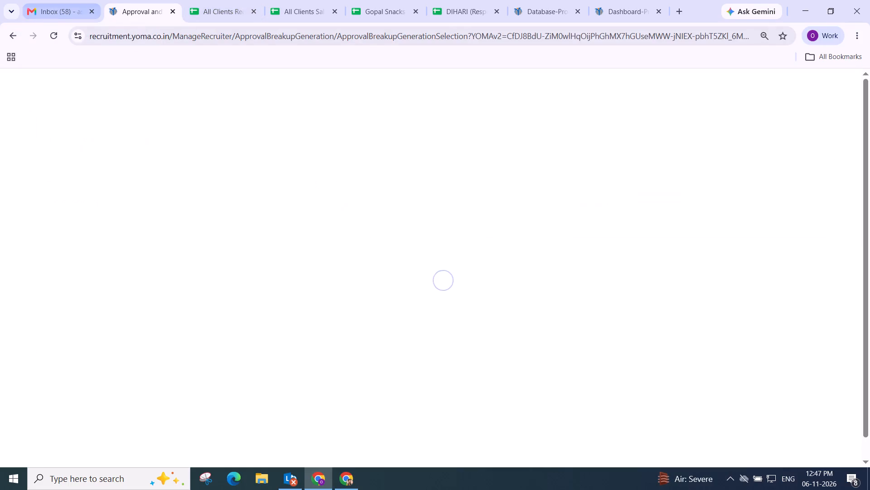
pyautogui.scroll(4, 163, 213)
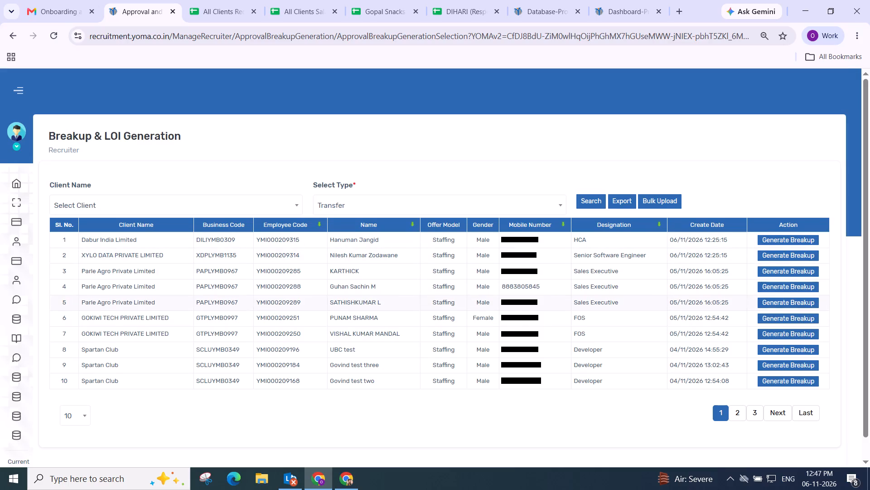
pyautogui.click(68, 412)
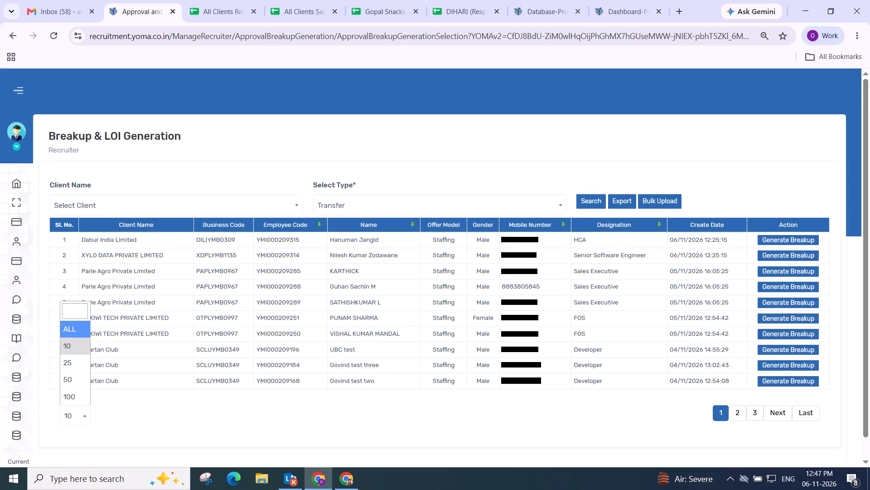
pyautogui.click(68, 330)
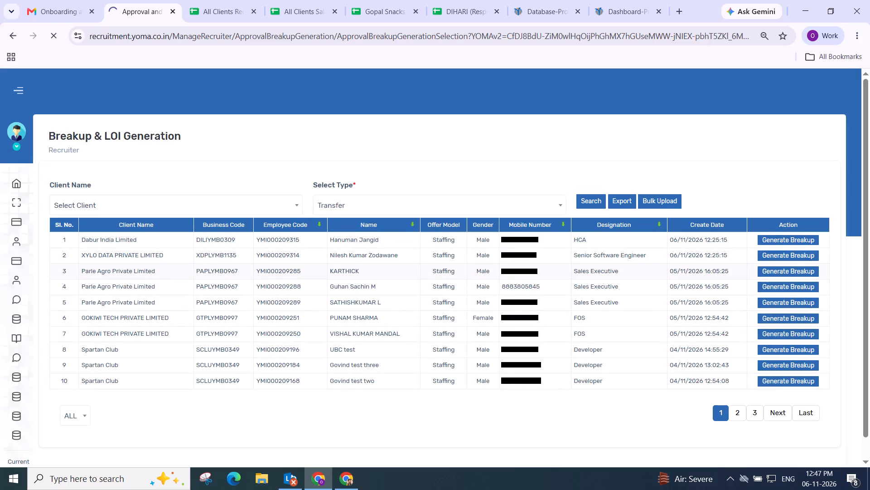
pyautogui.scroll(-1, 359, 294)
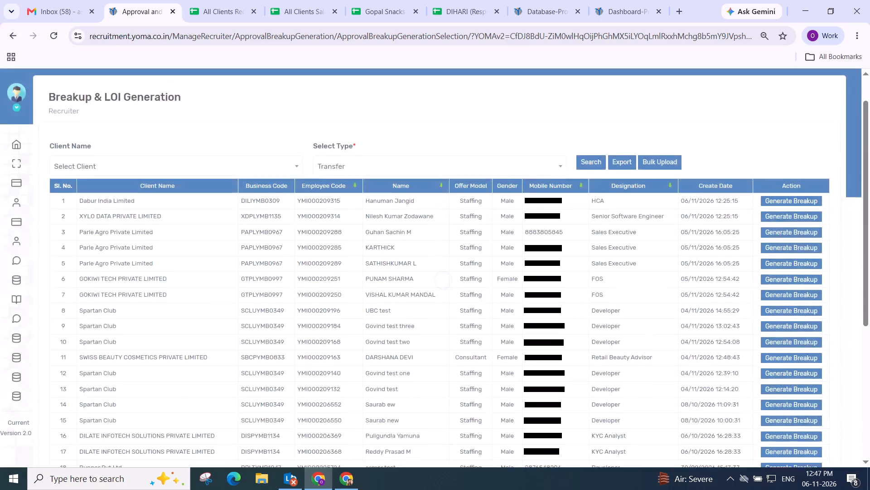
pyautogui.scroll(-1, 359, 294)
pyautogui.scroll(-5, 251, 304)
pyautogui.scroll(5, 251, 304)
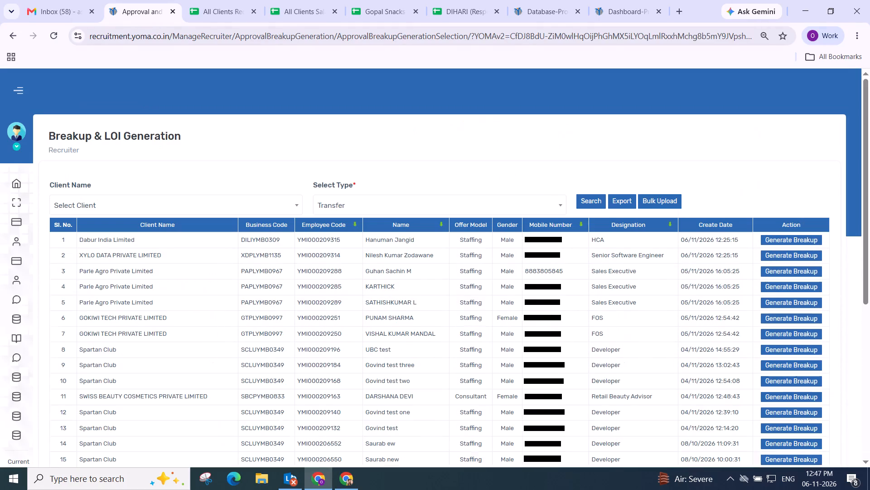
# Filter the Transfer records by the client Parle Agro Private Limited (PAPLYM0806).
pyautogui.click(142, 198)
pyautogui.write('parle')
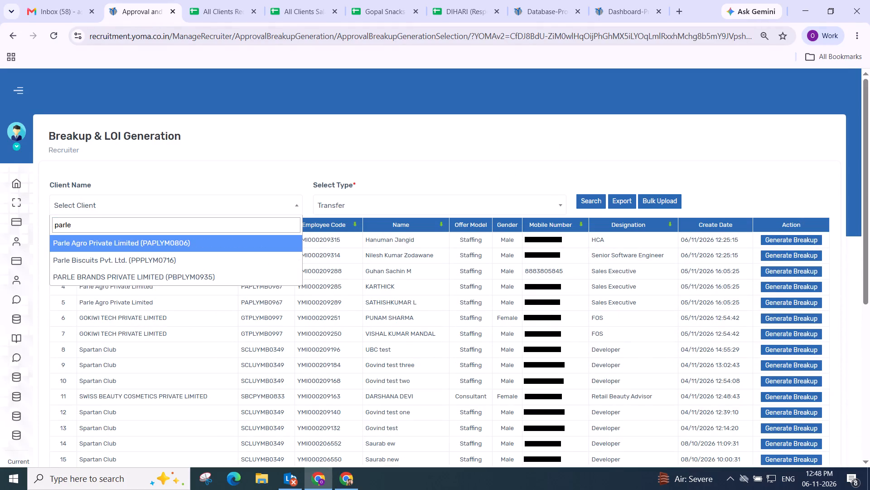
pyautogui.click(140, 241)
pyautogui.click(589, 199)
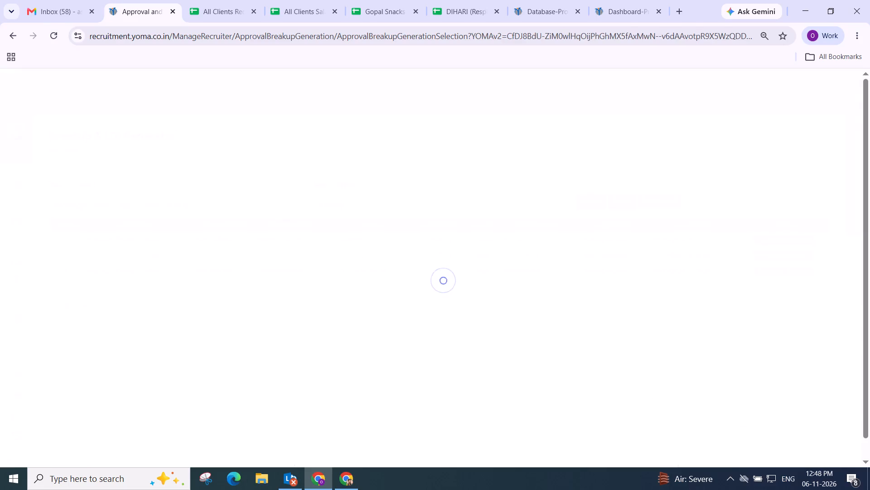
# Generate the first Parle Agro associate's salary breakup with Semi-Skilled (Basic as Minimum Wages), Percentage HRA, Not Applicable bonus and Chennai statutory location.
pyautogui.click(788, 239)
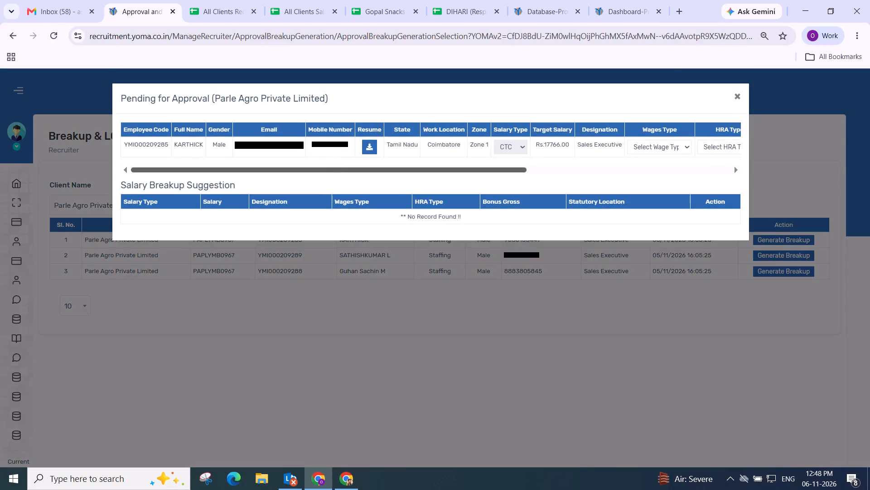
pyautogui.moveTo(306, 169); pyautogui.dragTo(866, 174)
pyautogui.click(340, 146)
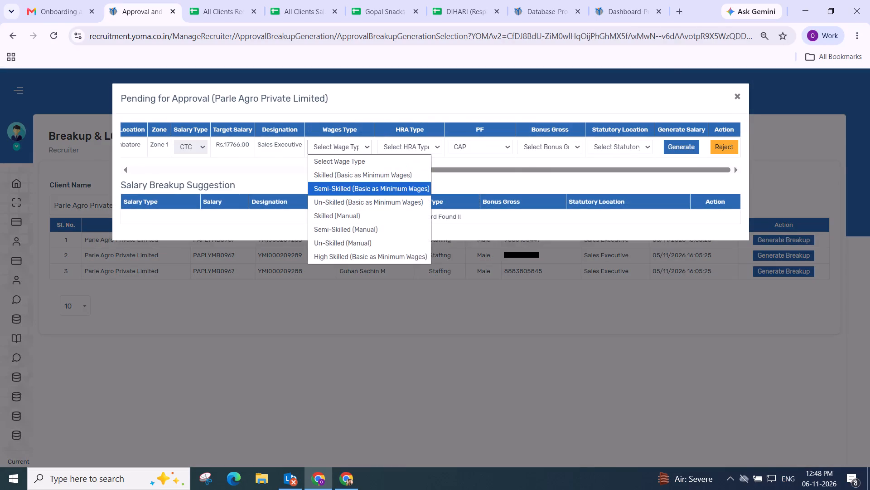
pyautogui.click(335, 194)
pyautogui.click(408, 139)
pyautogui.click(411, 149)
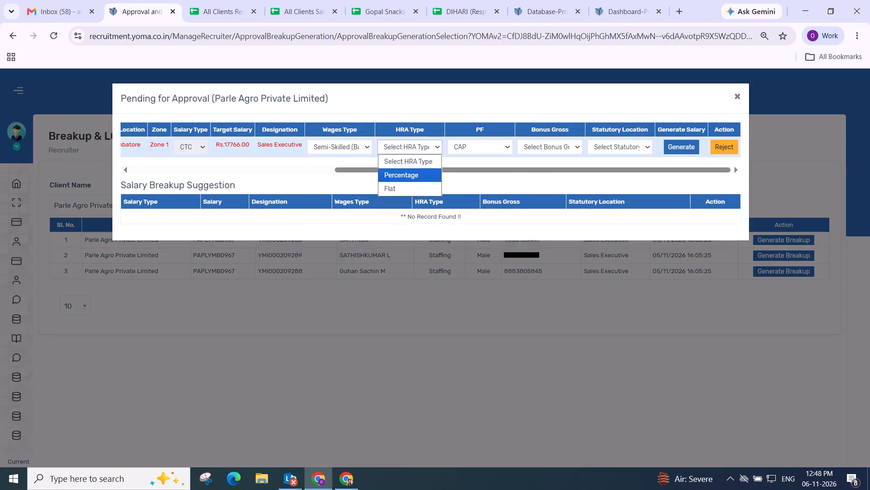
pyautogui.click(412, 175)
pyautogui.click(537, 150)
pyautogui.click(541, 201)
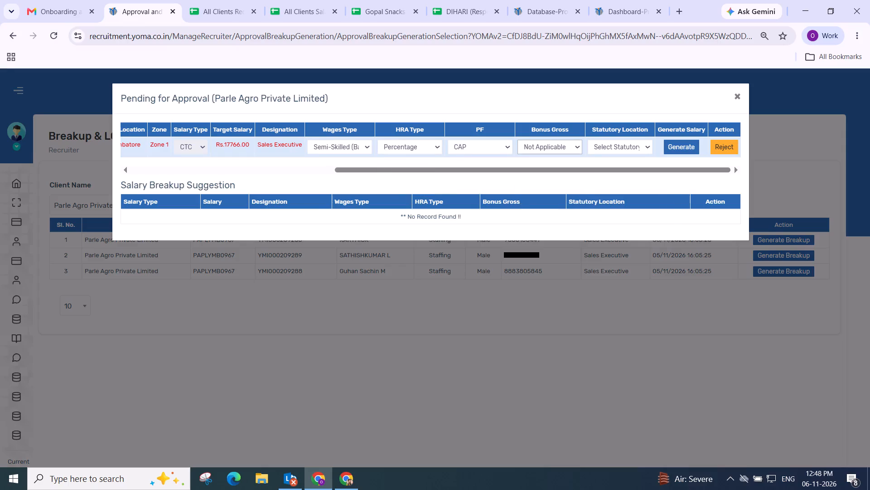
pyautogui.click(609, 141)
pyautogui.click(613, 203)
pyautogui.click(667, 147)
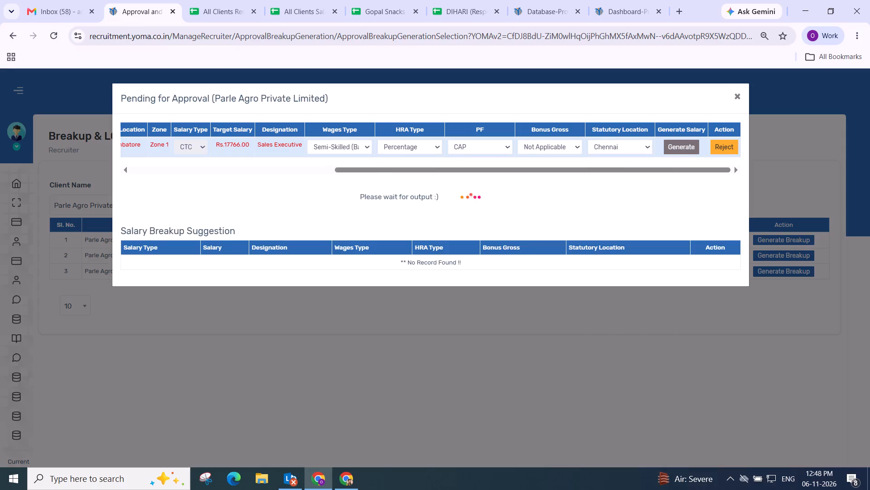
# Copy the client name from the approval window and look up Parle Agro's breakup rules in the All Clients Salary Breakup sheet.
pyautogui.moveTo(212, 97); pyautogui.dragTo(225, 97)
pyautogui.click(217, 100)
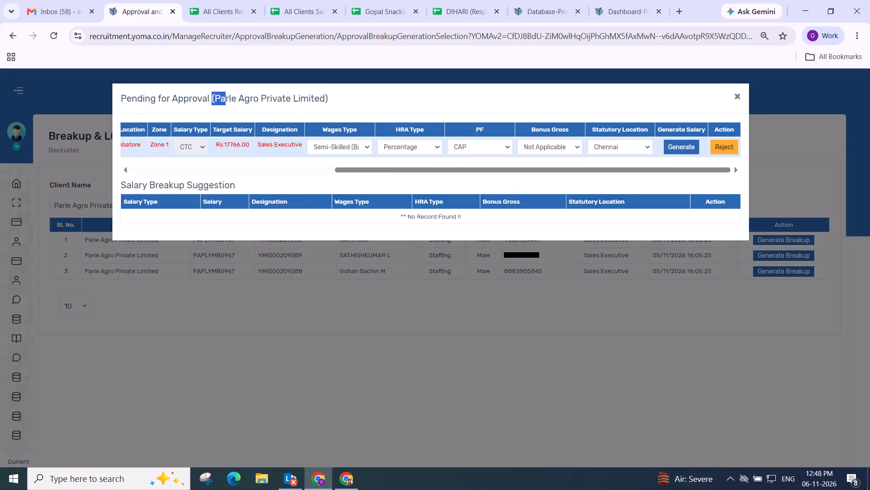
pyautogui.click(217, 98)
pyautogui.moveTo(213, 99); pyautogui.dragTo(254, 99)
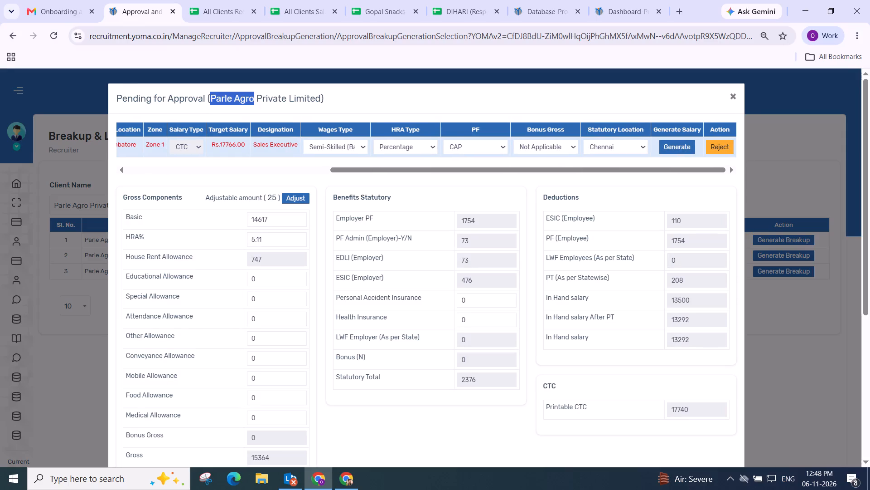
pyautogui.moveTo(254, 99); pyautogui.dragTo(303, 100)
pyautogui.hotkey('ctrl', 'c')
pyautogui.click(228, 8)
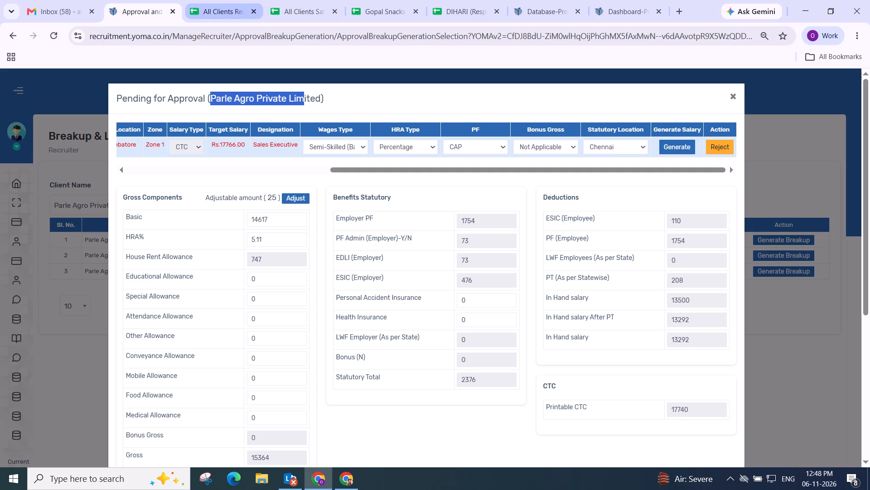
pyautogui.moveTo(234, 10); pyautogui.dragTo(314, 20)
pyautogui.click(228, 10)
pyautogui.hotkey('ctrl', 'f')
pyautogui.hotkey('ctrl', 'v')
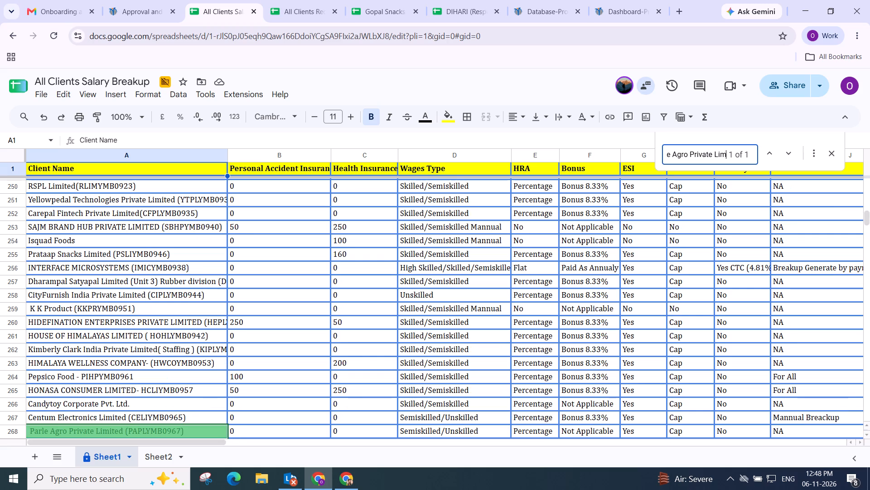
pyautogui.press('Return')
pyautogui.scroll(-1, 318, 250)
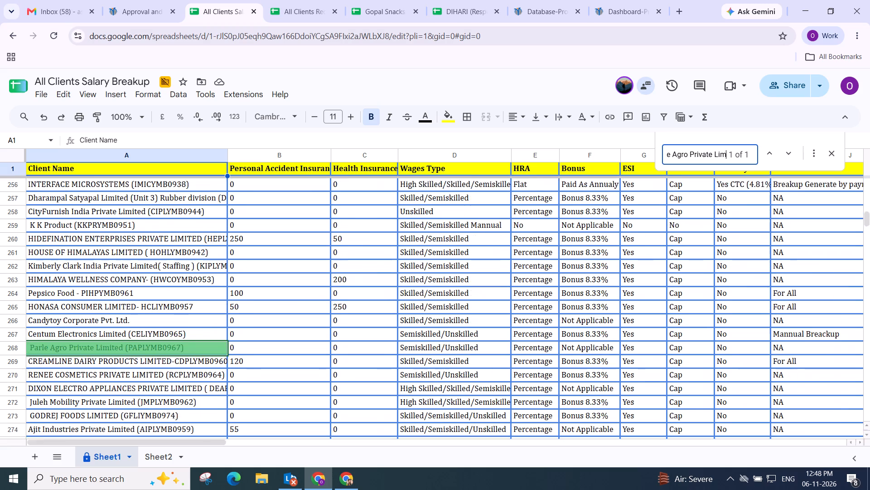
pyautogui.scroll(-1, 318, 250)
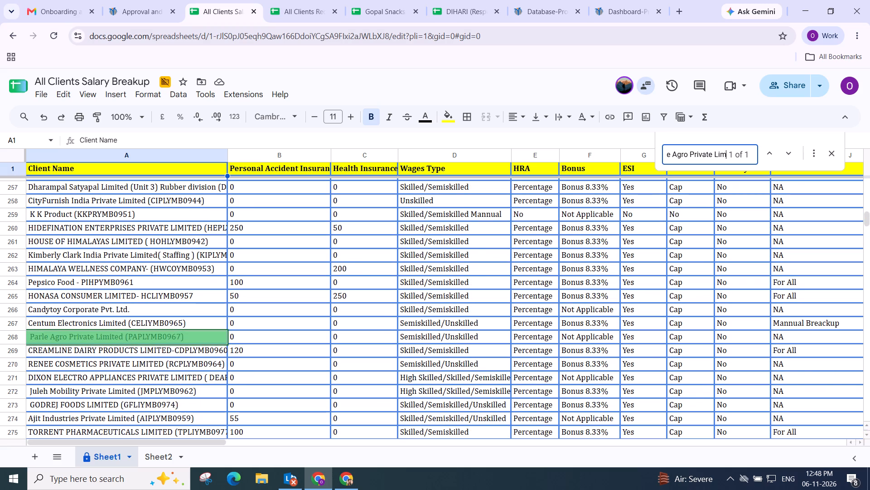
# Return to the recruitment portal, adjust the remaining amount in the first associate's gross components, and save the salary breakup.
pyautogui.click(145, 17)
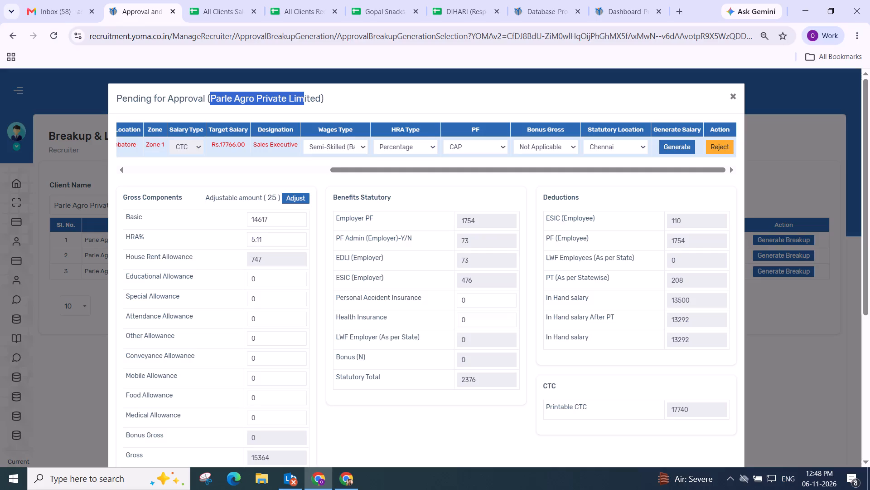
pyautogui.click(294, 201)
pyautogui.scroll(-3, 294, 200)
pyautogui.click(399, 211)
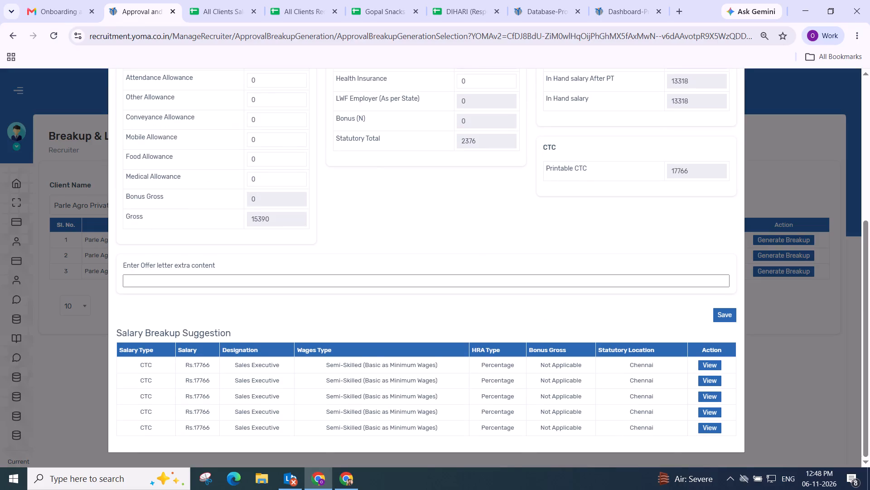
pyautogui.click(734, 314)
pyautogui.click(455, 324)
pyautogui.scroll(5, 455, 324)
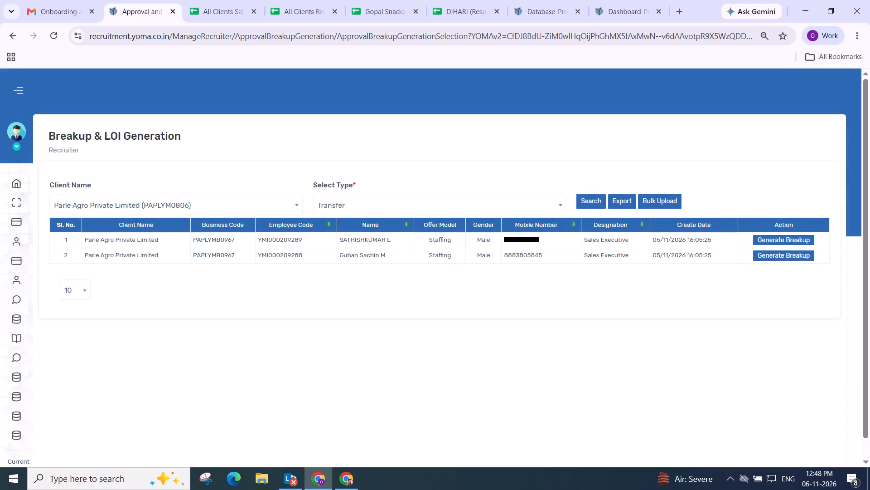
# Generate the second Parle Agro associate's breakup with Semi-Skilled (Basic as Minimum Wages), Percentage HRA, Not Applicable bonus and Chennai statutory location.
pyautogui.click(797, 240)
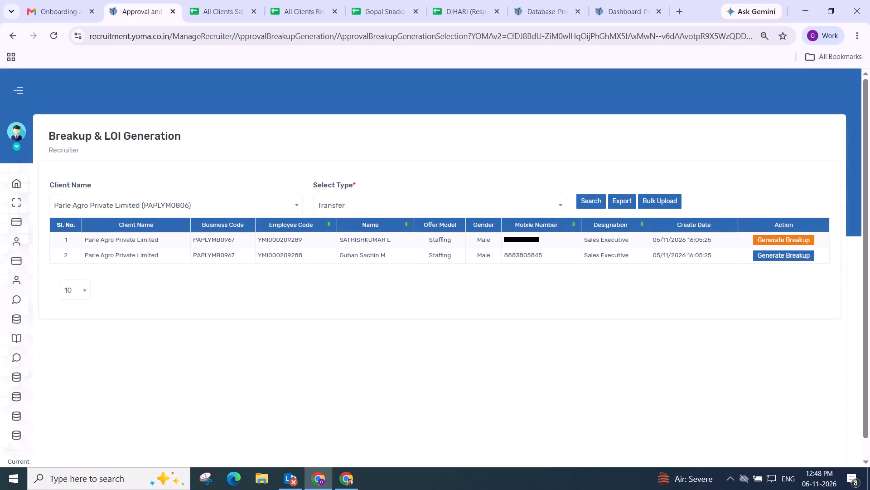
pyautogui.moveTo(261, 171); pyautogui.dragTo(580, 176)
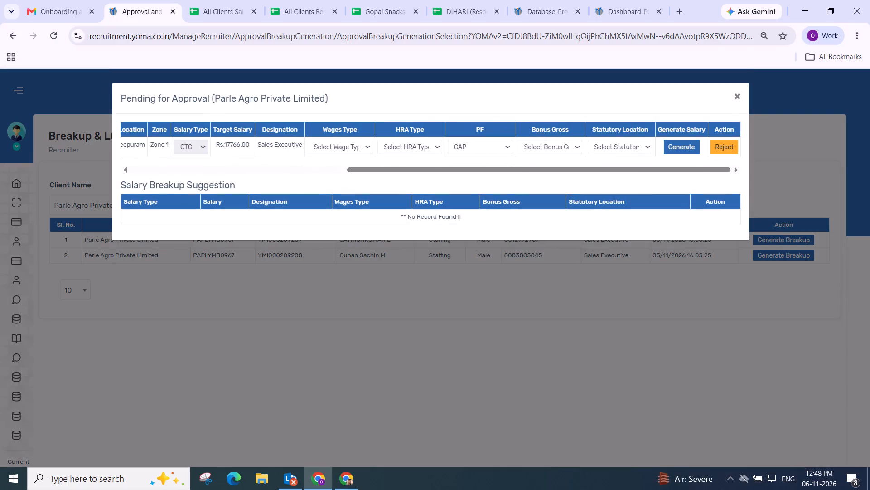
pyautogui.click(324, 149)
pyautogui.click(343, 190)
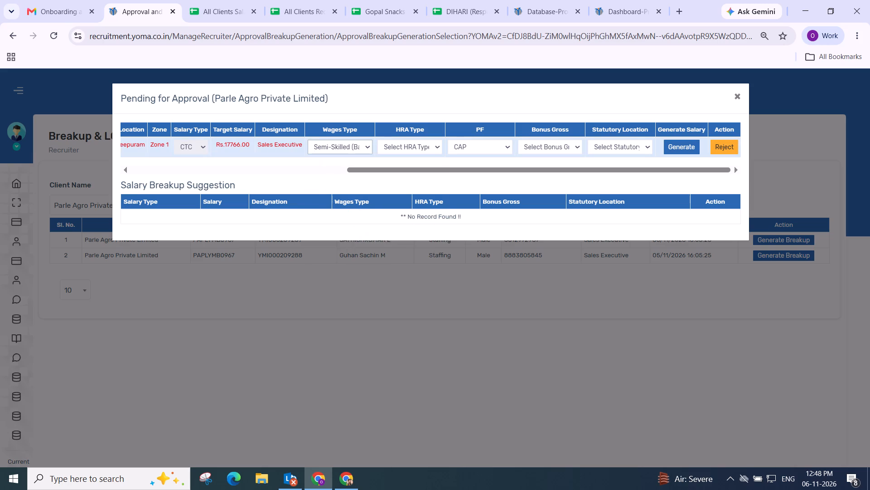
pyautogui.click(403, 142)
pyautogui.click(407, 176)
pyautogui.click(540, 147)
pyautogui.click(541, 201)
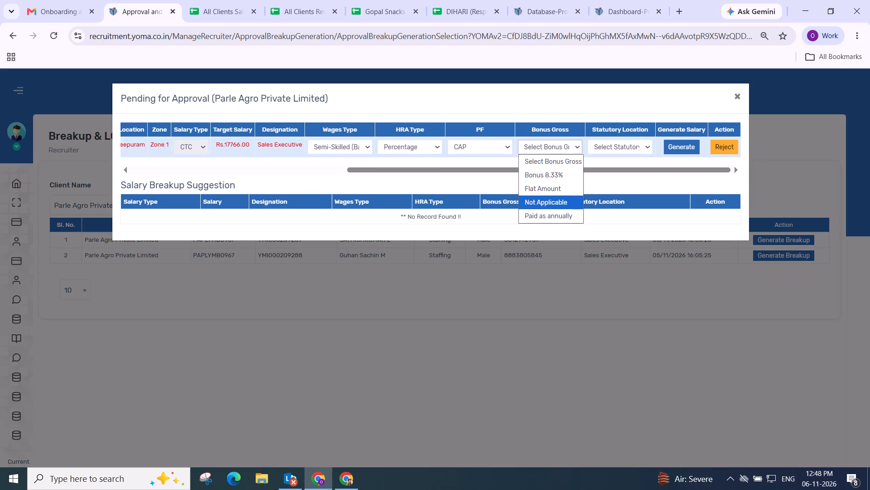
pyautogui.click(608, 145)
pyautogui.click(602, 198)
pyautogui.click(687, 142)
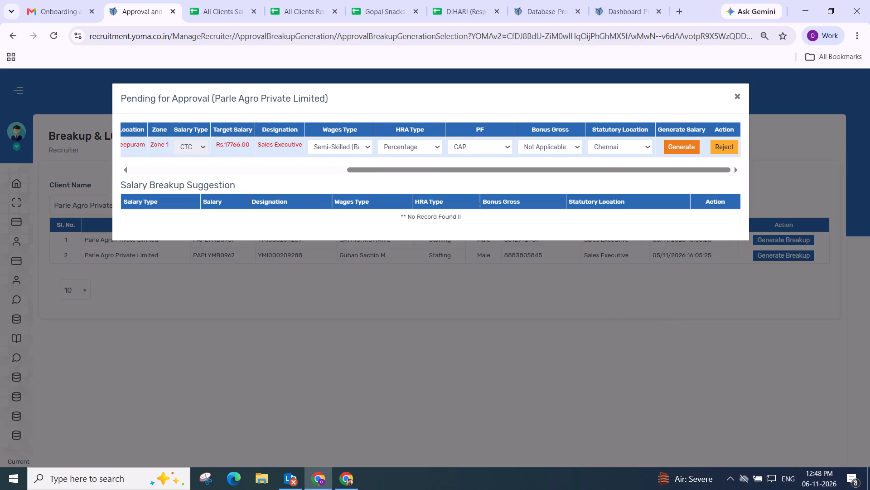
# Adjust the remaining amount in the second associate's gross components and save the salary breakup.
pyautogui.click(293, 196)
pyautogui.scroll(-2, 293, 196)
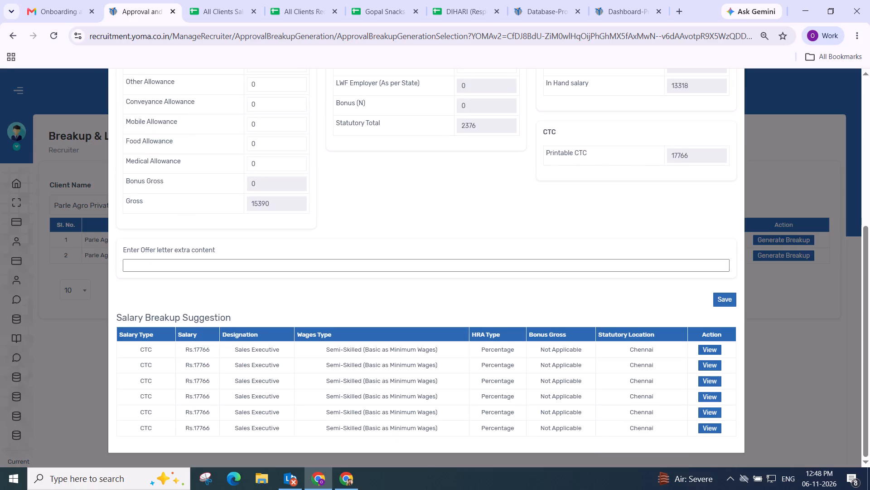
pyautogui.click(507, 200)
pyautogui.click(725, 301)
pyautogui.click(438, 340)
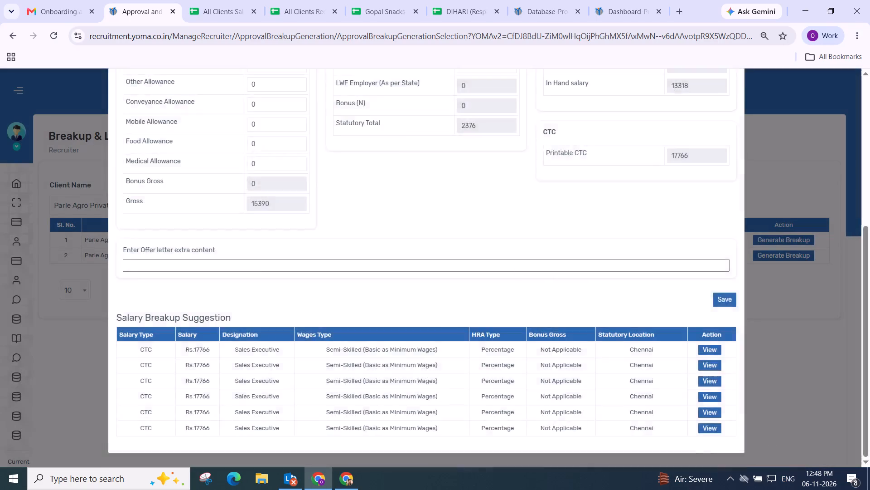
pyautogui.scroll(4, 449, 330)
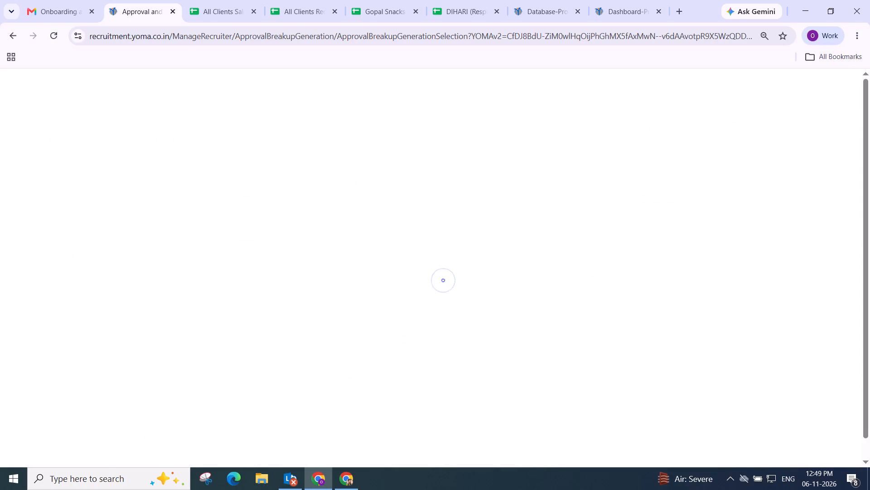
pyautogui.scroll(3, 622, 197)
# Generate the remaining Parle Agro associate's breakup with Semi-Skilled (Basic as Minimum Wages), Percentage HRA, Not Applicable bonus and Chennai statutory location.
pyautogui.click(764, 243)
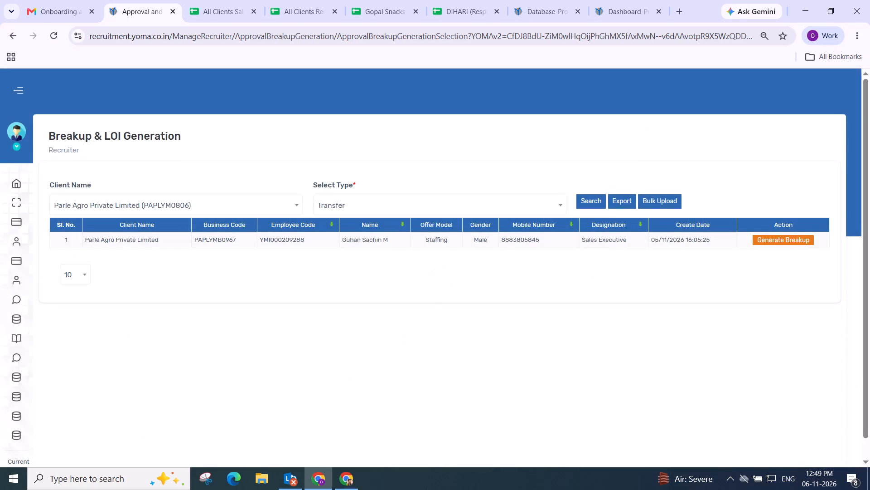
pyautogui.click(294, 167)
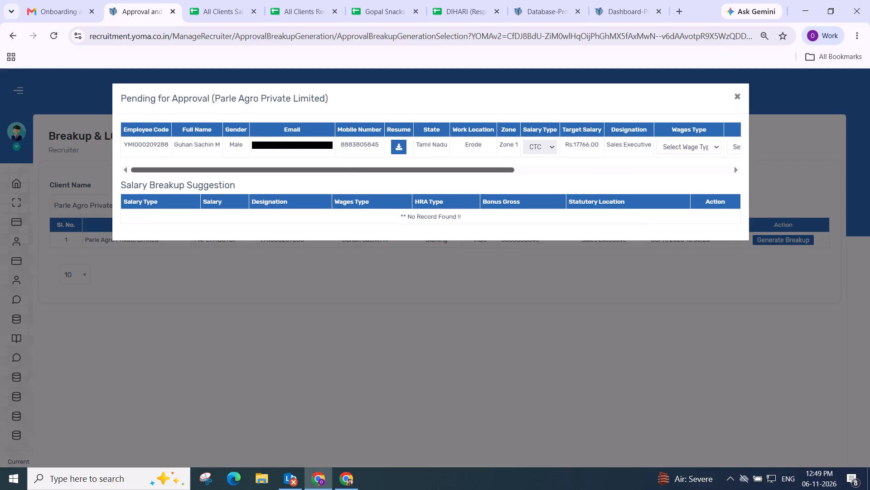
pyautogui.moveTo(292, 170); pyautogui.dragTo(756, 183)
pyautogui.click(335, 148)
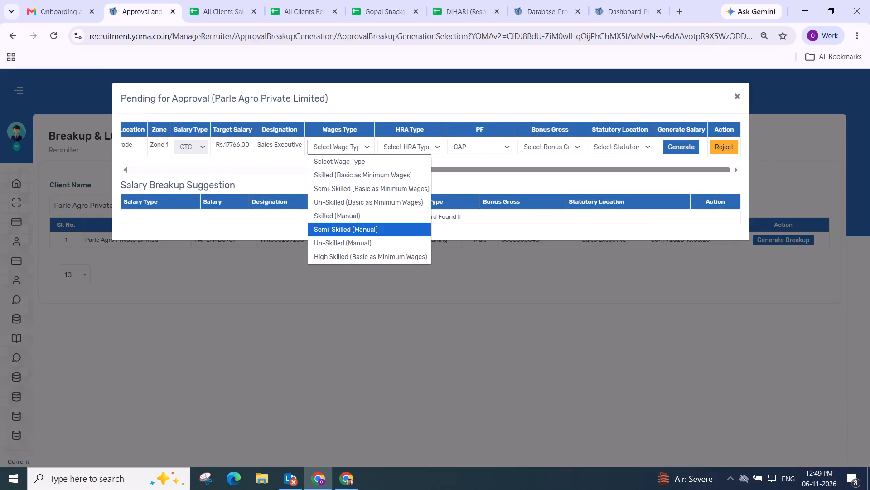
pyautogui.click(349, 192)
pyautogui.click(399, 147)
pyautogui.click(406, 171)
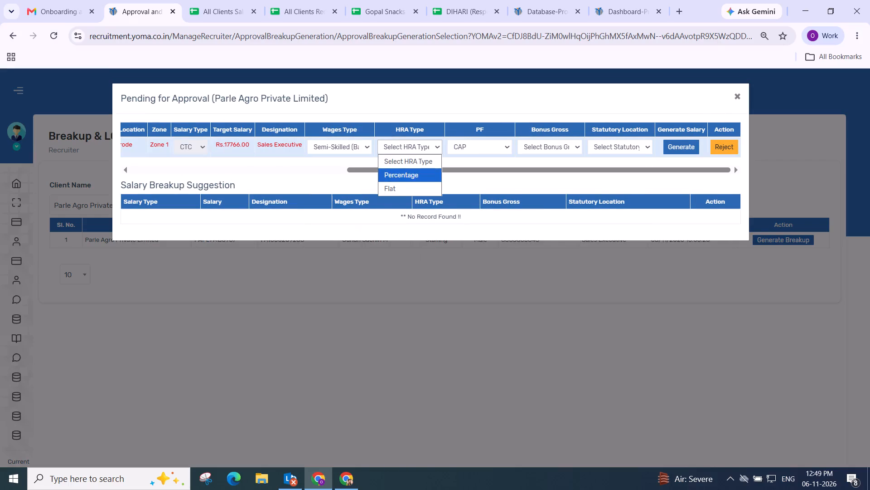
pyautogui.click(542, 147)
pyautogui.moveTo(549, 201); pyautogui.dragTo(547, 197)
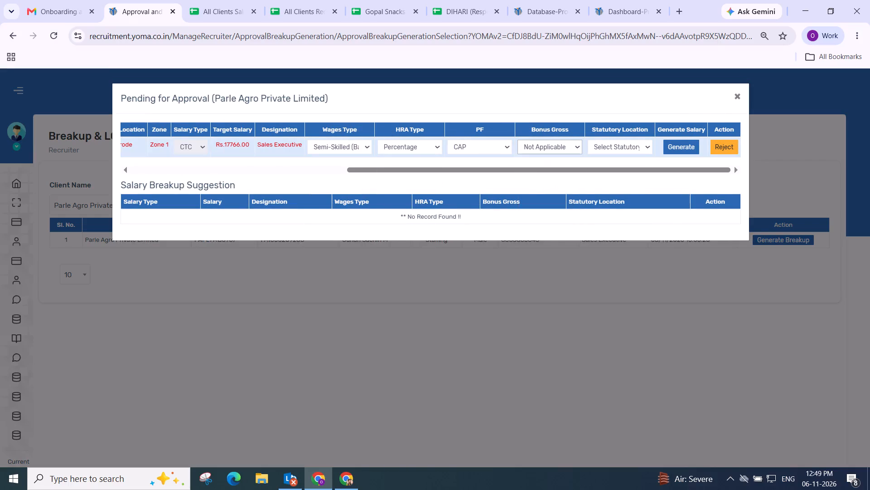
pyautogui.click(609, 148)
pyautogui.click(610, 199)
pyautogui.click(676, 144)
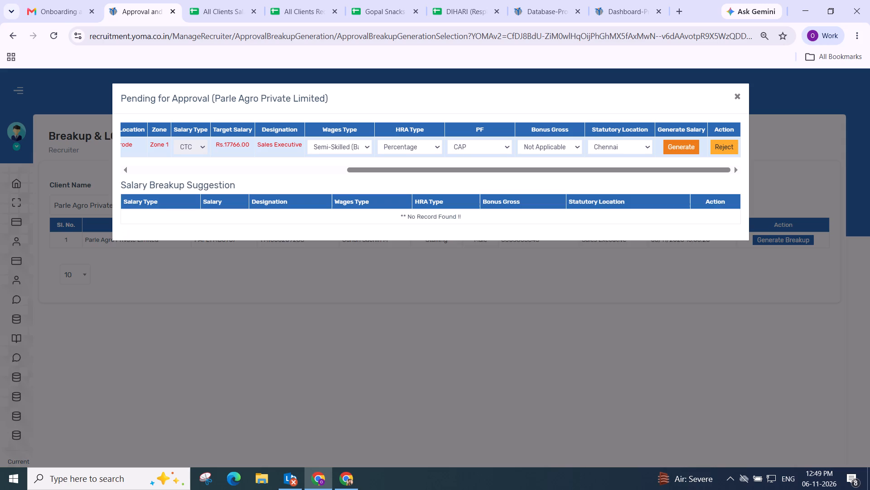
# Adjust the remaining amount in this Parle Agro associate's gross components and save the salary breakup.
pyautogui.click(299, 196)
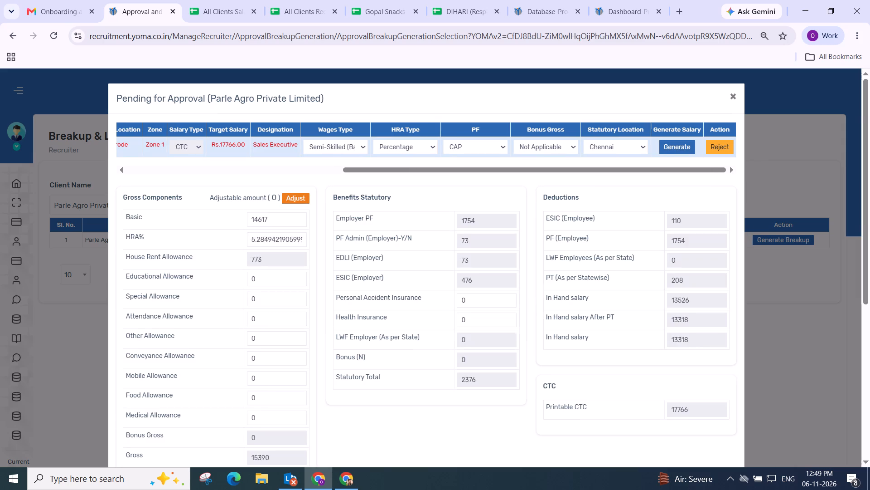
pyautogui.scroll(-2, 299, 196)
pyautogui.moveTo(383, 200); pyautogui.dragTo(389, 200)
pyautogui.click(716, 283)
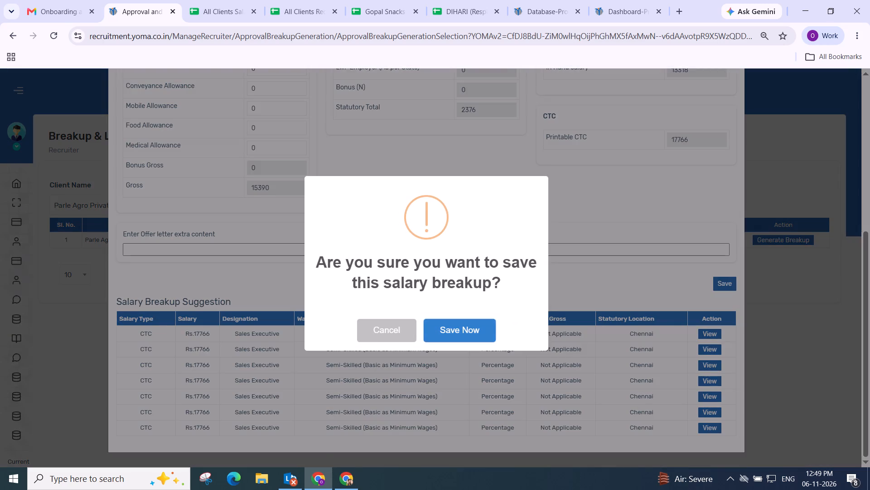
pyautogui.click(438, 327)
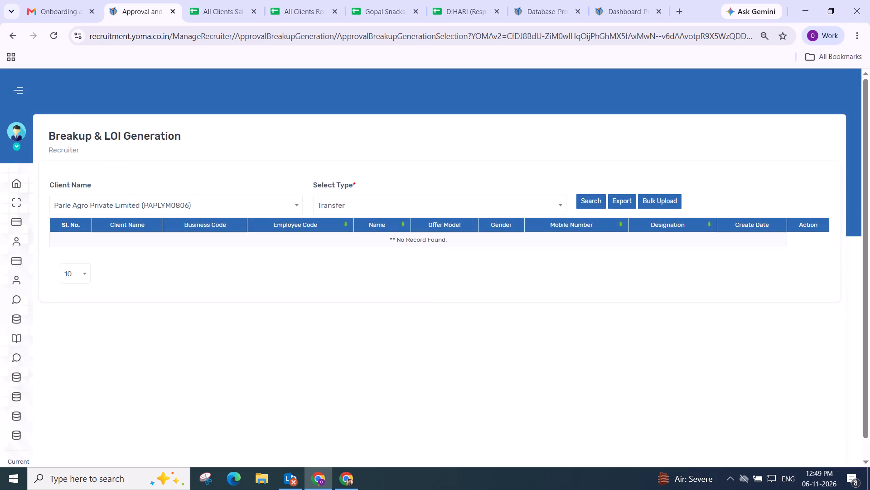
# Reset the client filter to Select Client, search the Transfer records again, and show ALL records on one page.
pyautogui.click(206, 210)
pyautogui.write('sel')
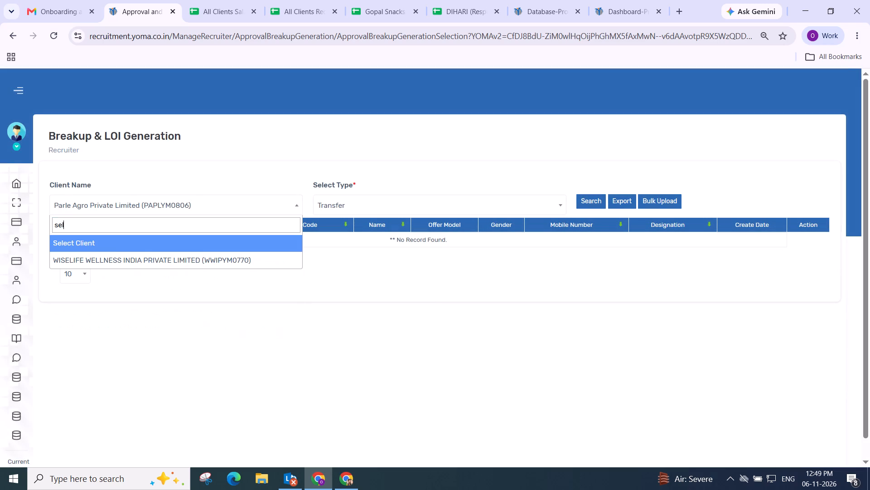
pyautogui.click(188, 241)
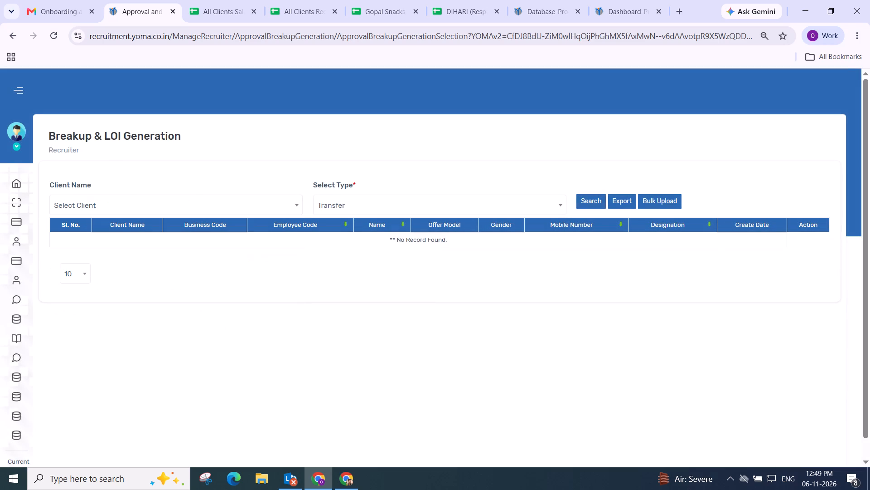
pyautogui.click(590, 199)
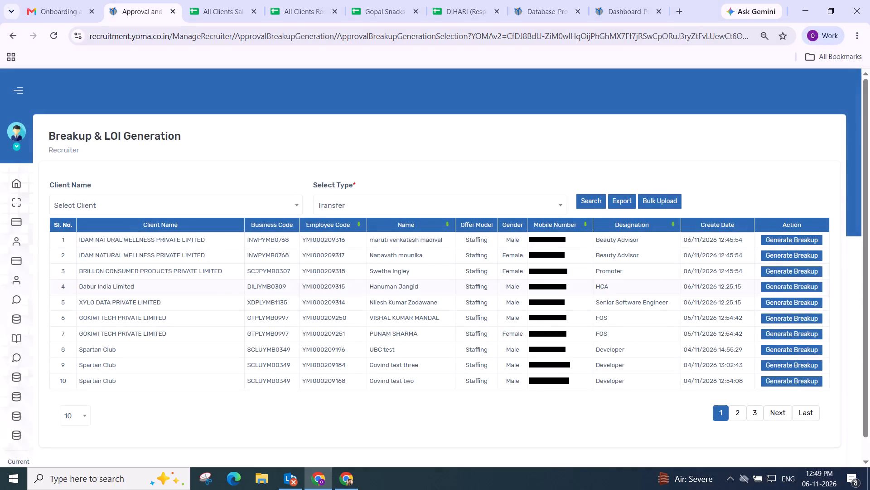
pyautogui.click(73, 414)
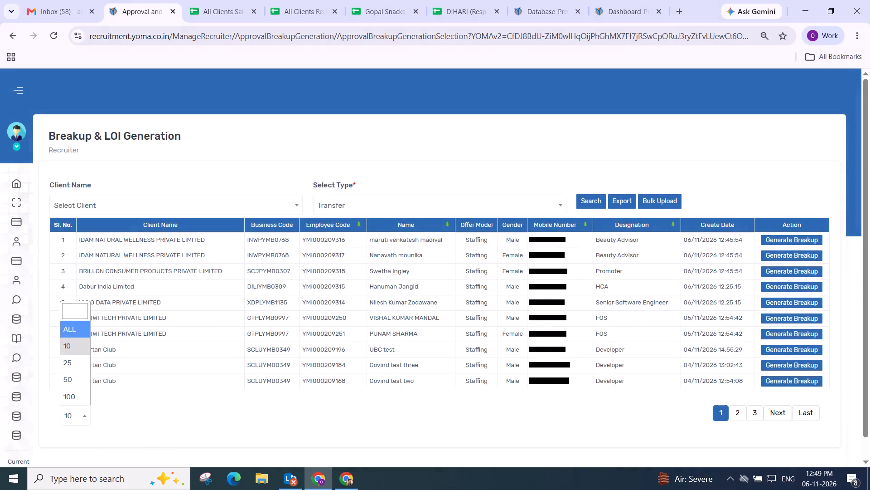
pyautogui.click(70, 326)
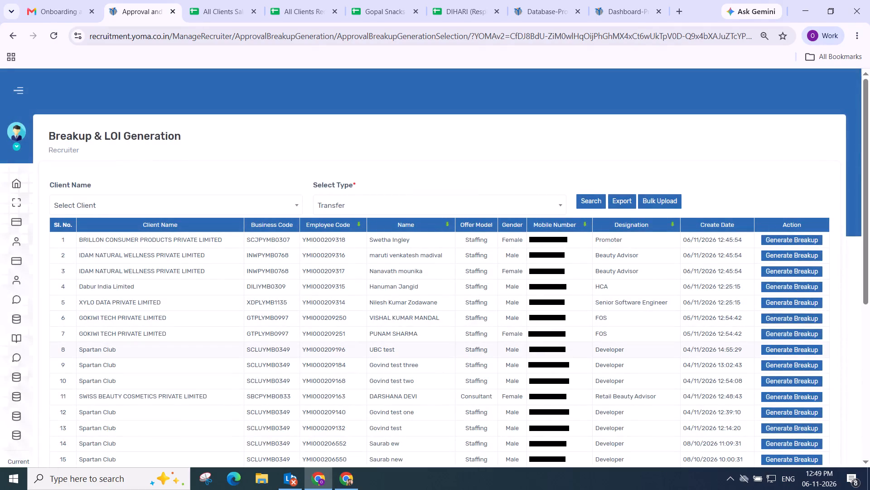
# Generate the Dabur India Limited associate's breakup with Semi-Skilled (Basic as Minimum Wages), Percentage HRA, Bonus 8.33% and Alwar statutory location.
pyautogui.scroll(-2, 172, 357)
pyautogui.scroll(-2, 167, 285)
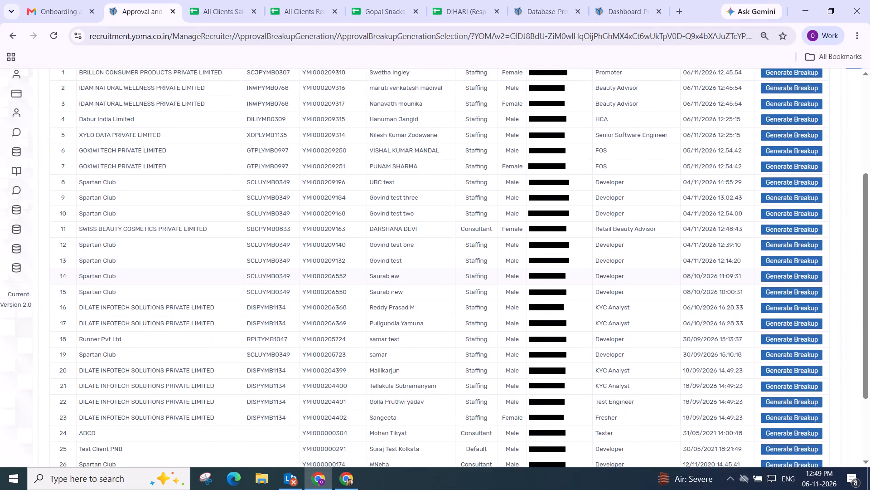
pyautogui.hscroll(1, 143, 375)
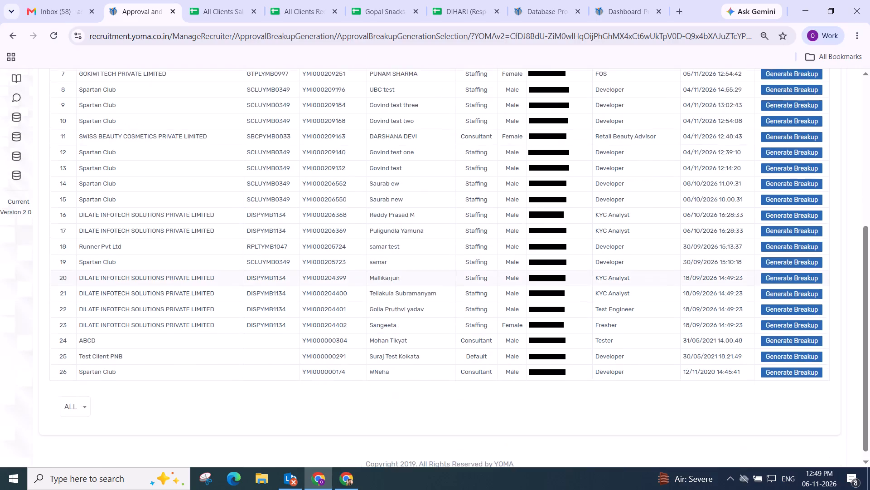
pyautogui.hscroll(1, 143, 375)
pyautogui.scroll(1, 114, 215)
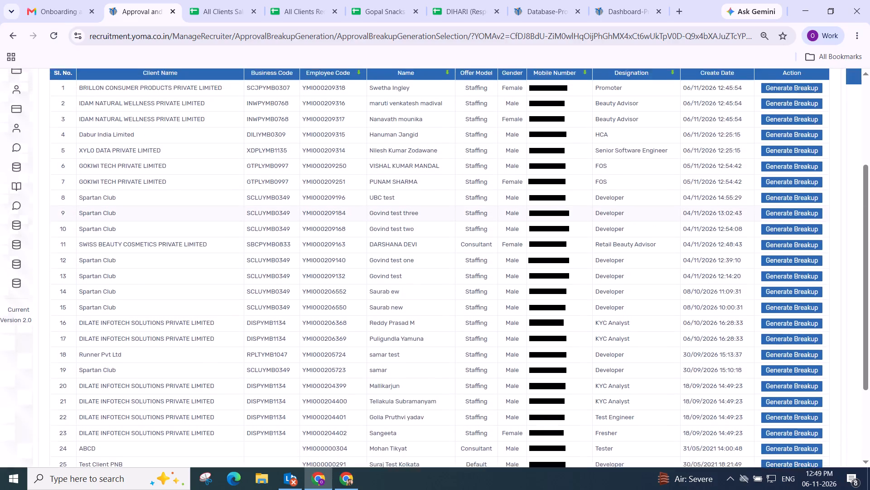
pyautogui.scroll(2, 107, 209)
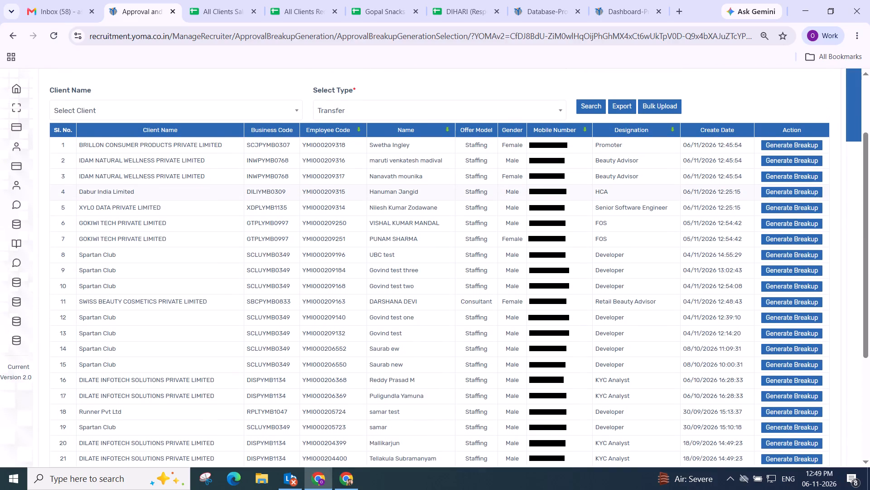
pyautogui.click(768, 190)
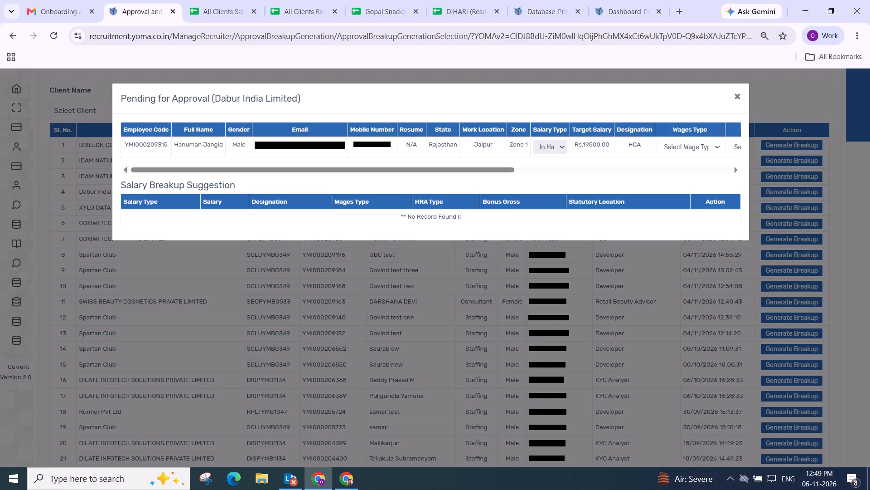
pyautogui.click(735, 97)
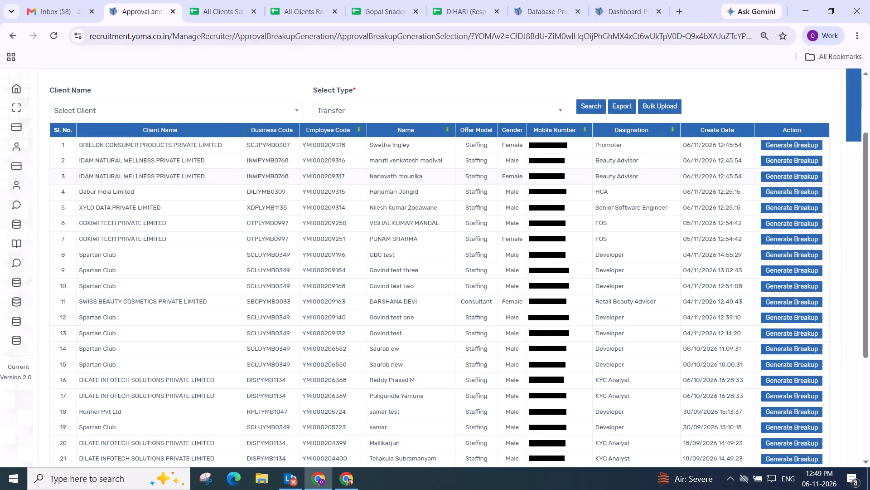
pyautogui.click(777, 190)
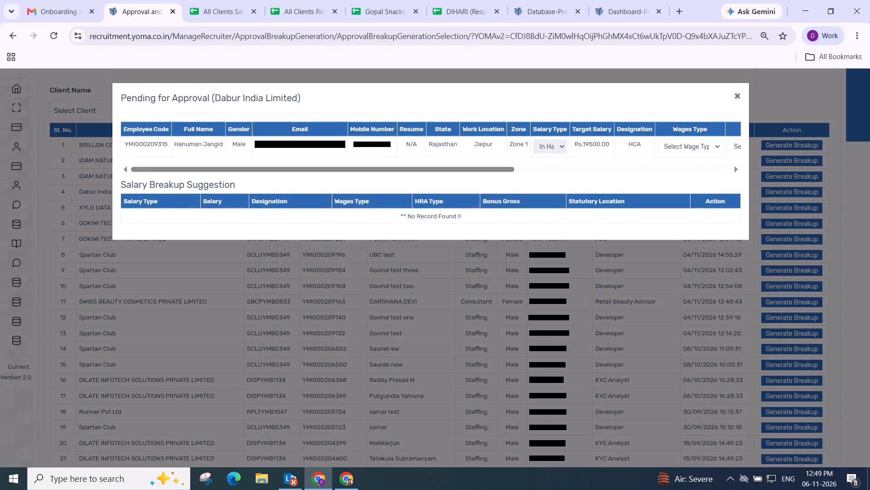
pyautogui.moveTo(279, 169); pyautogui.dragTo(859, 172)
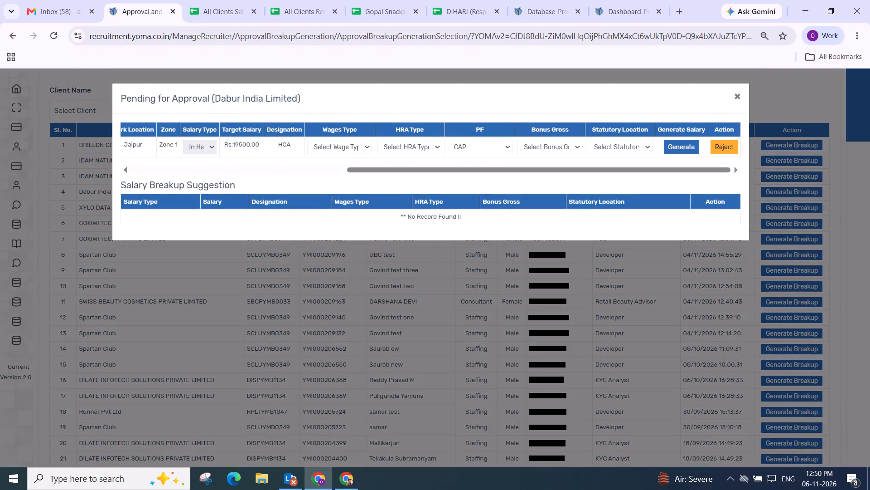
pyautogui.click(329, 145)
pyautogui.moveTo(345, 195); pyautogui.dragTo(348, 189)
pyautogui.click(400, 142)
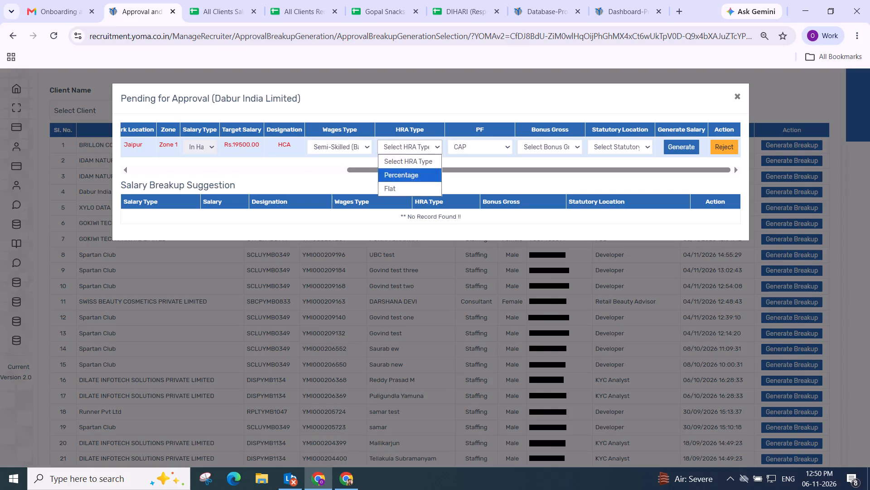
pyautogui.click(397, 173)
pyautogui.click(554, 148)
pyautogui.click(551, 177)
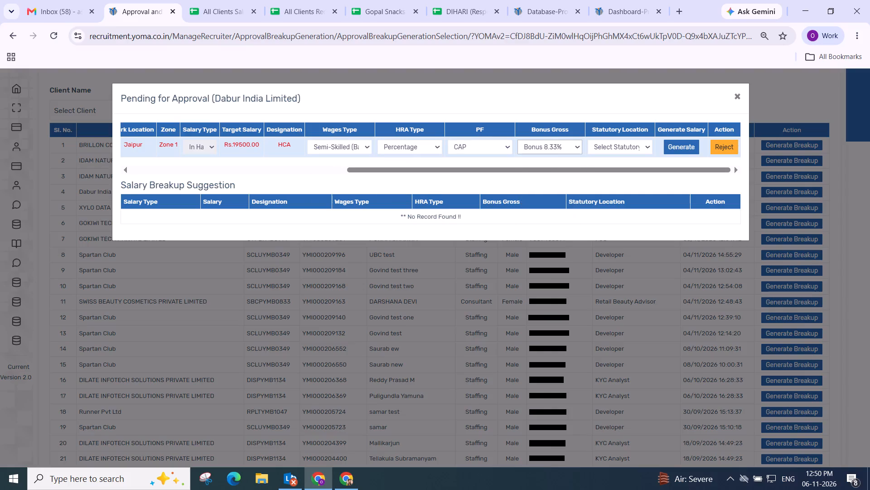
pyautogui.click(624, 146)
pyautogui.click(605, 194)
pyautogui.click(682, 147)
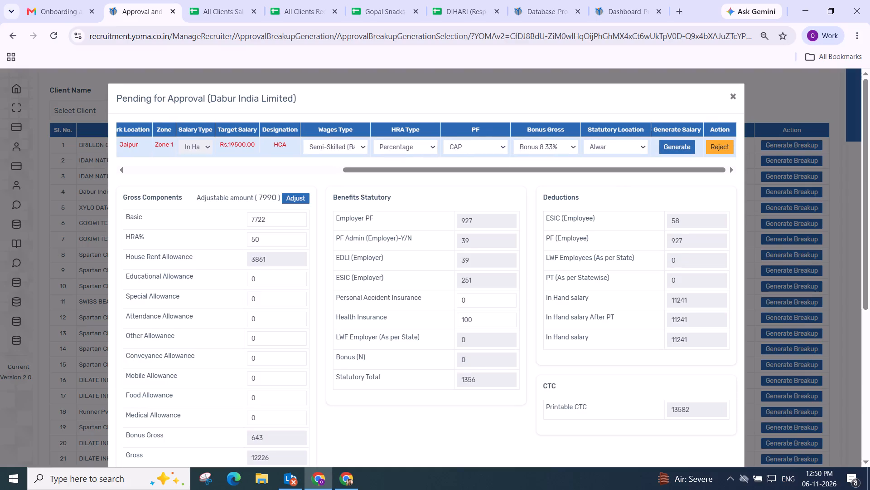
# Adjust the remaining amount in the Dabur India associate's gross components and save the salary breakup.
pyautogui.click(297, 201)
pyautogui.scroll(-2, 325, 194)
pyautogui.moveTo(445, 215); pyautogui.dragTo(460, 218)
pyautogui.click(725, 297)
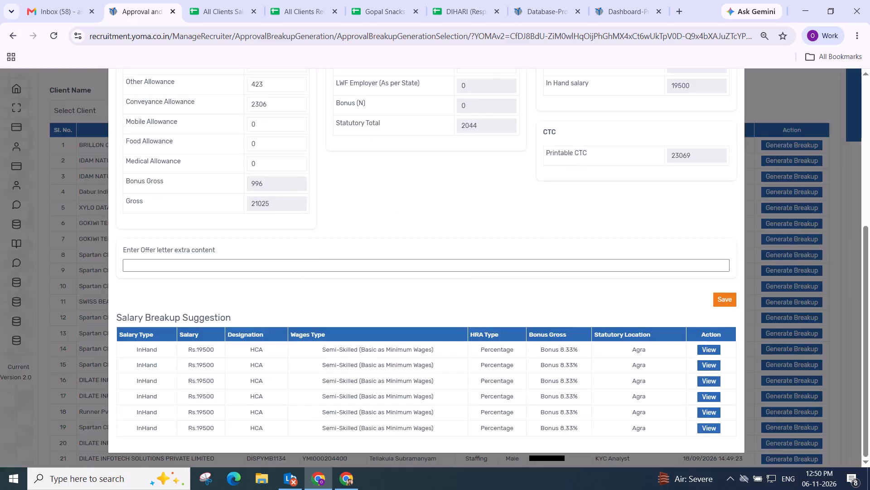
pyautogui.click(455, 334)
pyautogui.scroll(5, 467, 332)
pyautogui.scroll(-3, 771, 101)
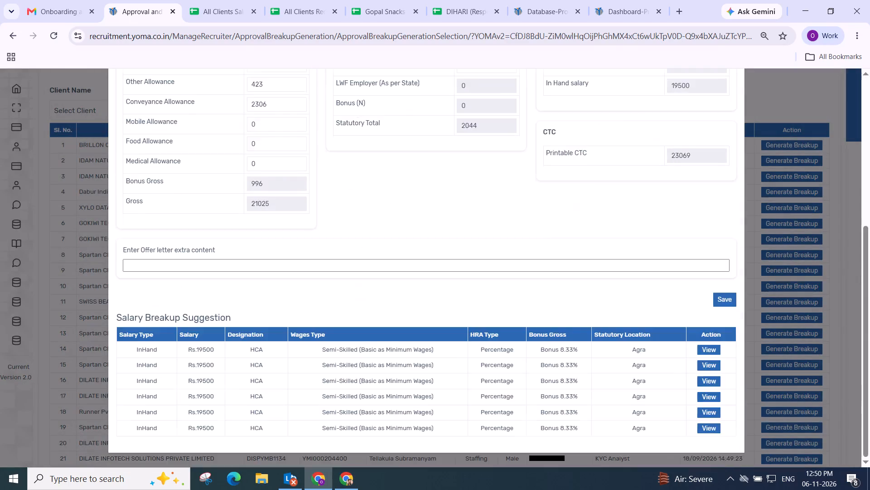
pyautogui.scroll(-1, 771, 101)
pyautogui.scroll(5, 778, 106)
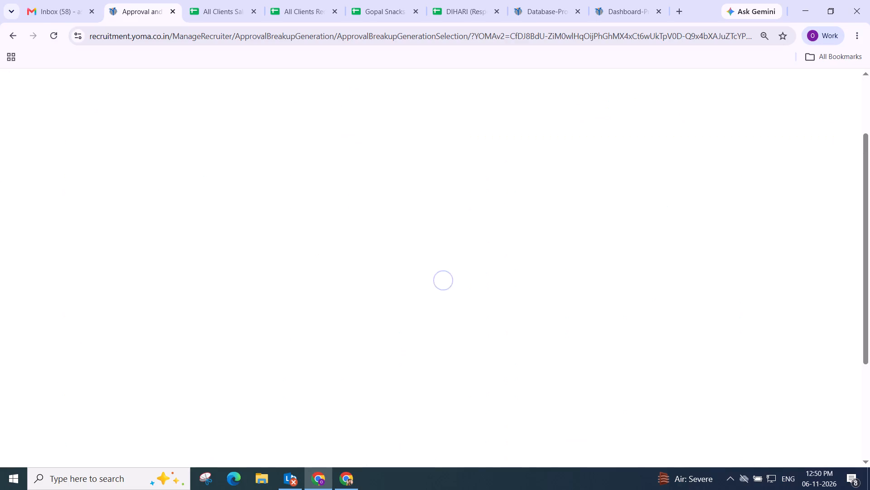
pyautogui.scroll(-4, 522, 278)
pyautogui.scroll(5, 522, 278)
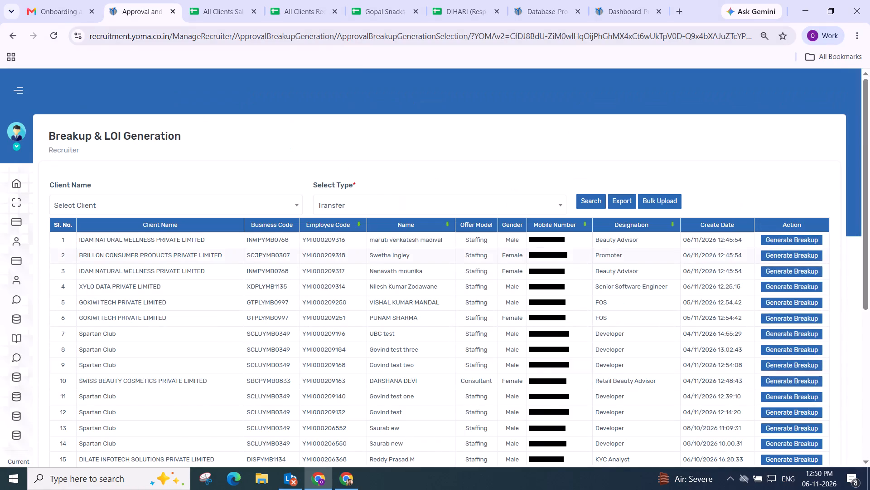
# Open the breakup generation window for the first GOKIWI TECH PRIVATE LIMITED associate and bring its wage and statutory options into view.
pyautogui.scroll(-1, 323, 264)
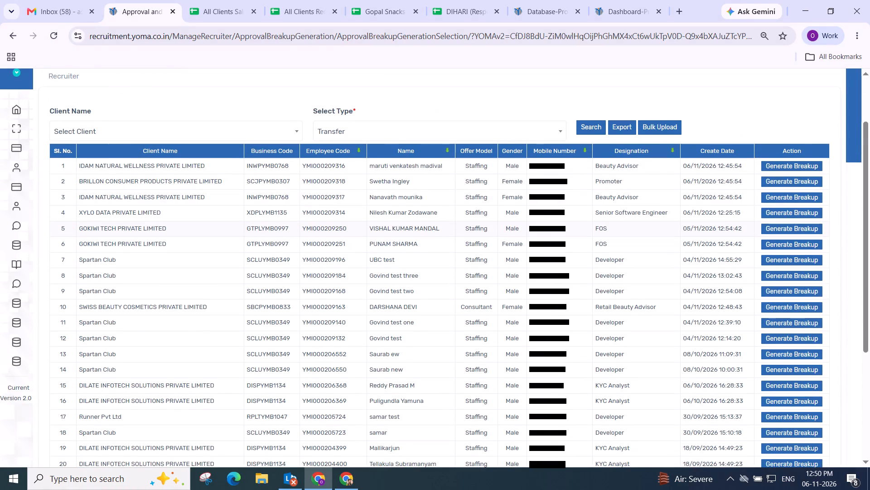
pyautogui.click(770, 230)
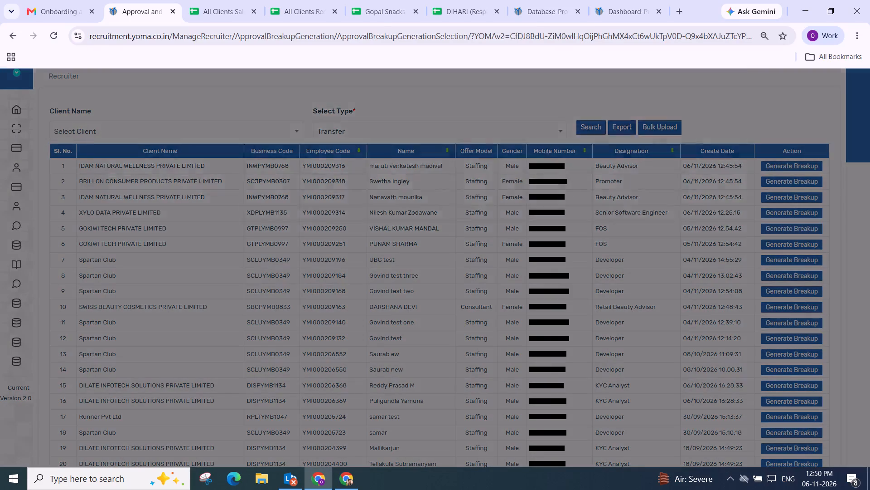
pyautogui.moveTo(273, 170); pyautogui.dragTo(848, 172)
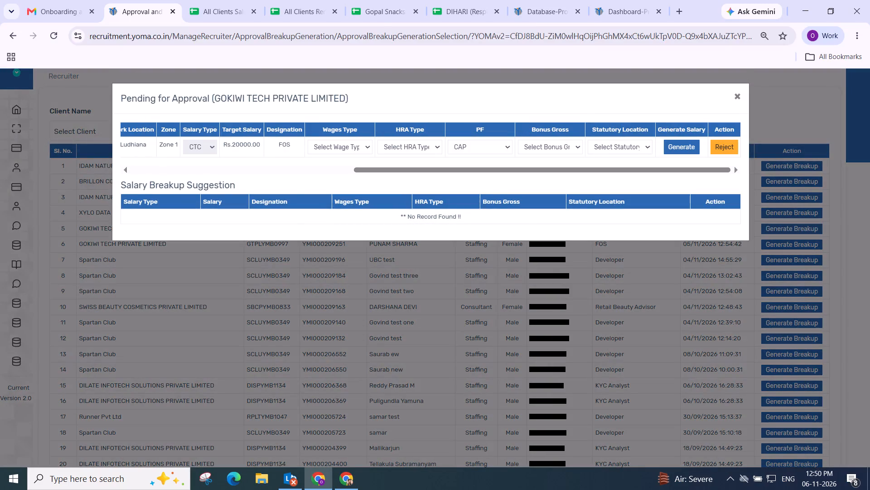
# Copy the GOKIWI TECH client name from the approval window and search for it in the All Clients Salary Breakup sheet.
pyautogui.moveTo(217, 99); pyautogui.dragTo(326, 94)
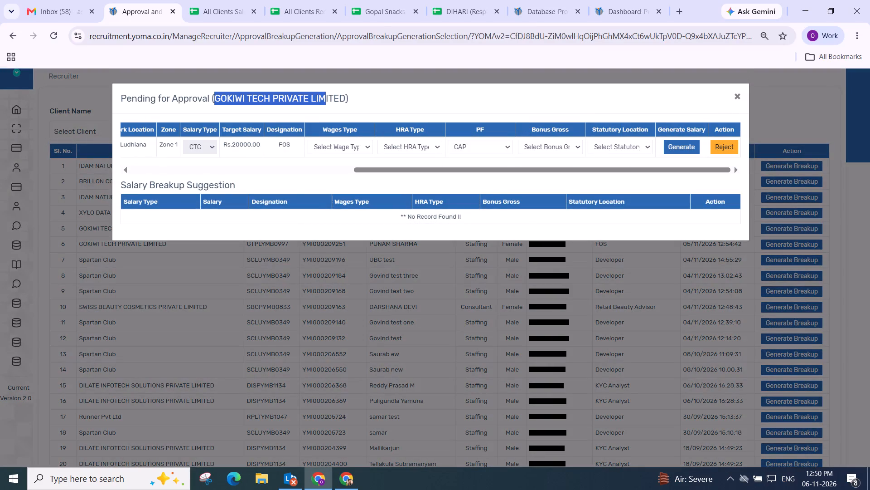
pyautogui.hotkey('ctrl', 'c')
pyautogui.click(230, 16)
pyautogui.hotkey('ctrl', 'f')
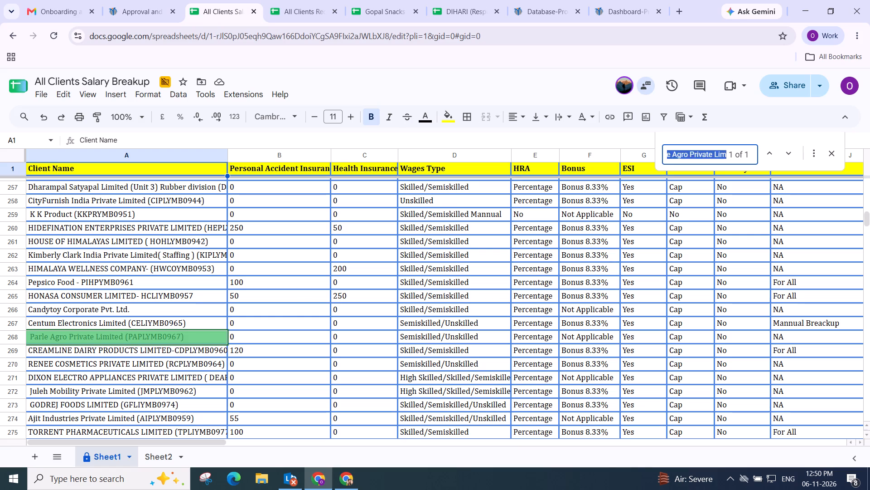
pyautogui.hotkey('ctrl', 'v')
pyautogui.press('Return')
pyautogui.press('Return')
pyautogui.press('Return')
pyautogui.press('Return')
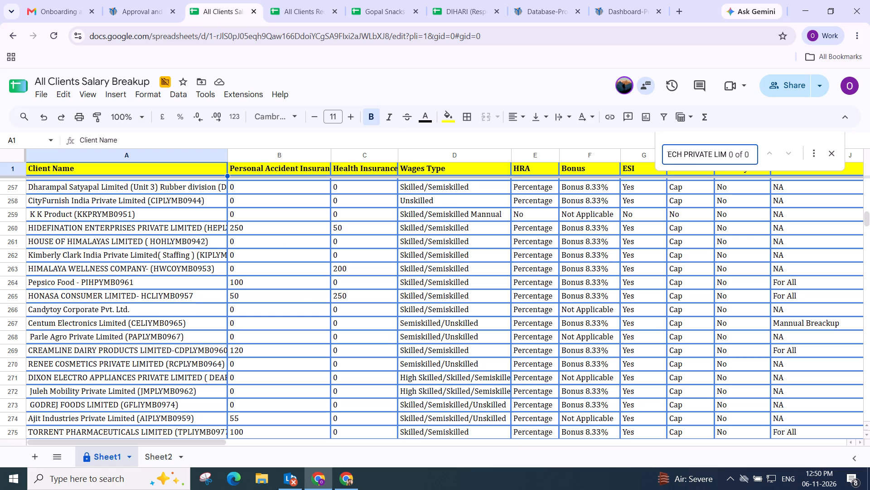
# Search the All Clients Salary Breakup sheet again with the client name shortened to GOKIWI TECH and check its row.
pyautogui.hotkey('ctrl', 'd')
pyautogui.hotkey('ctrl', 'f')
pyautogui.hotkey('ctrl', 'v')
pyautogui.press('Return')
pyautogui.press('BackSpace')
pyautogui.press('BackSpace')
pyautogui.press('BackSpace')
pyautogui.press('BackSpace')
pyautogui.press('BackSpace')
pyautogui.press('BackSpace')
pyautogui.press('BackSpace')
pyautogui.press('BackSpace')
pyautogui.press('BackSpace')
pyautogui.press('BackSpace')
pyautogui.press('BackSpace')
pyautogui.press('BackSpace')
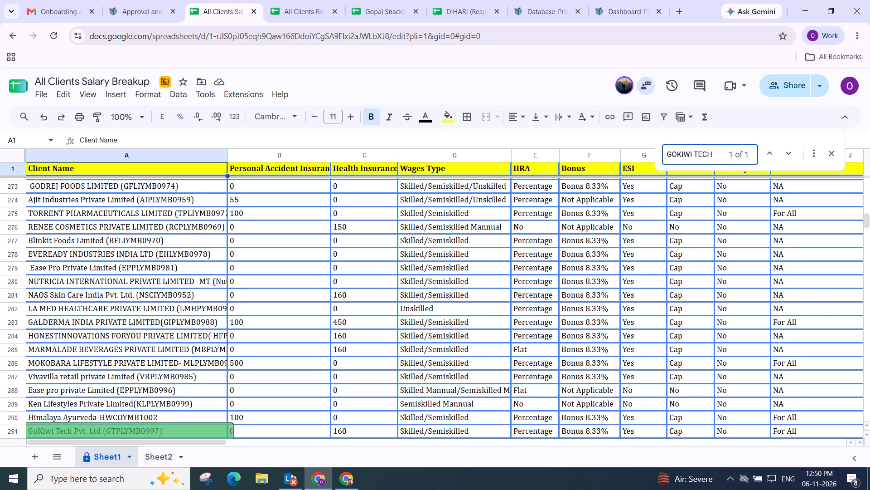
pyautogui.scroll(-3, 240, 40)
pyautogui.scroll(2, 225, 245)
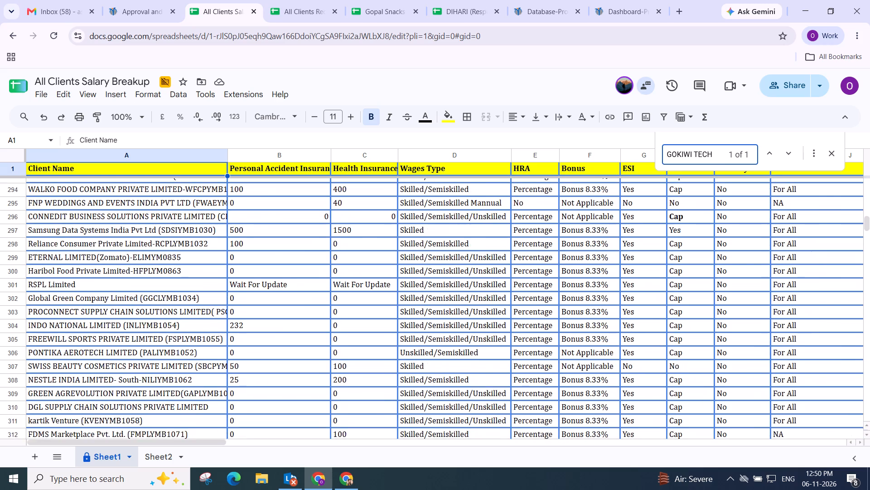
pyautogui.scroll(3, 193, 305)
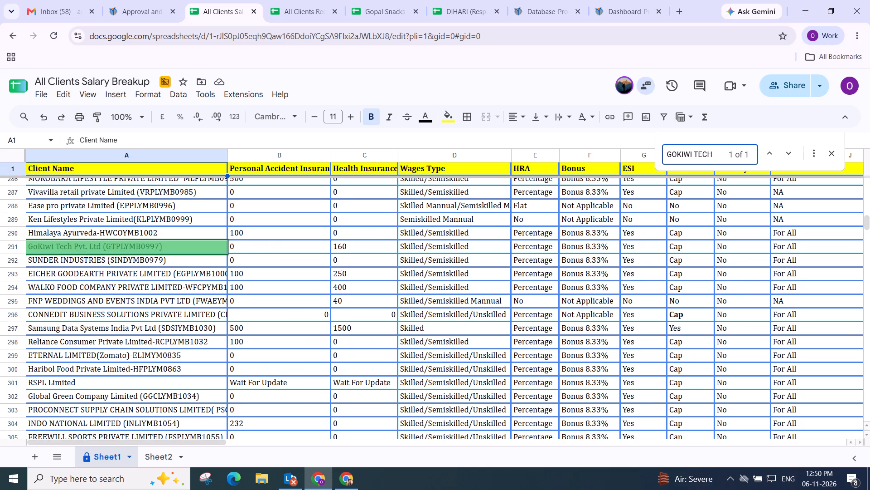
# Generate the first GOKIWI TECH associate's breakup with Semi-Skilled (Basic as Minimum Wages), Percentage HRA, Bonus 8.33% and Chandigarh statutory location.
pyautogui.click(126, 14)
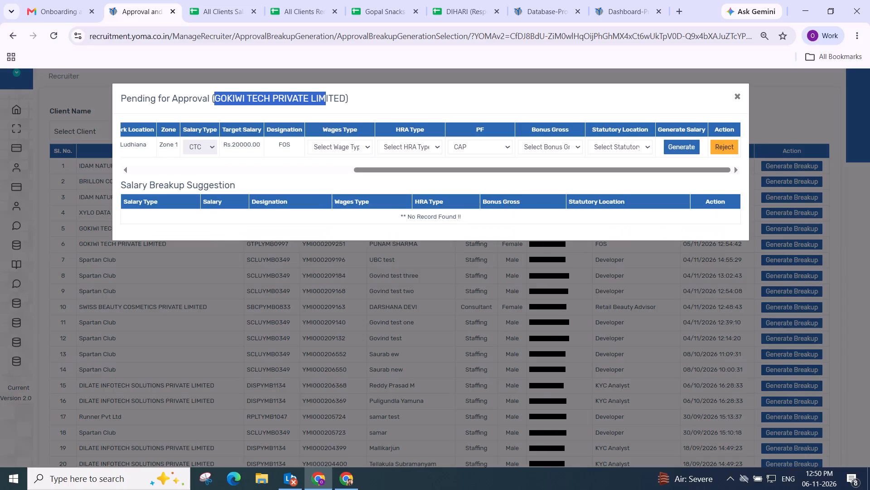
pyautogui.click(338, 141)
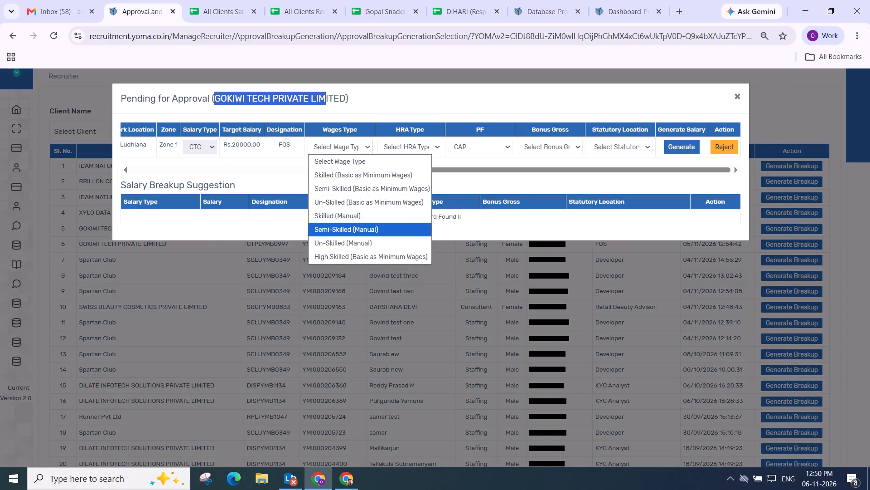
pyautogui.click(351, 194)
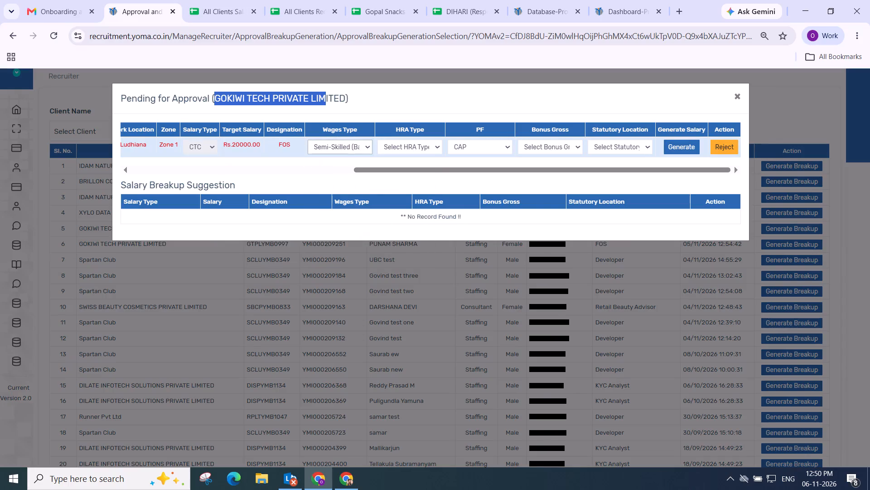
pyautogui.click(389, 158)
pyautogui.click(405, 149)
pyautogui.click(399, 171)
pyautogui.click(532, 144)
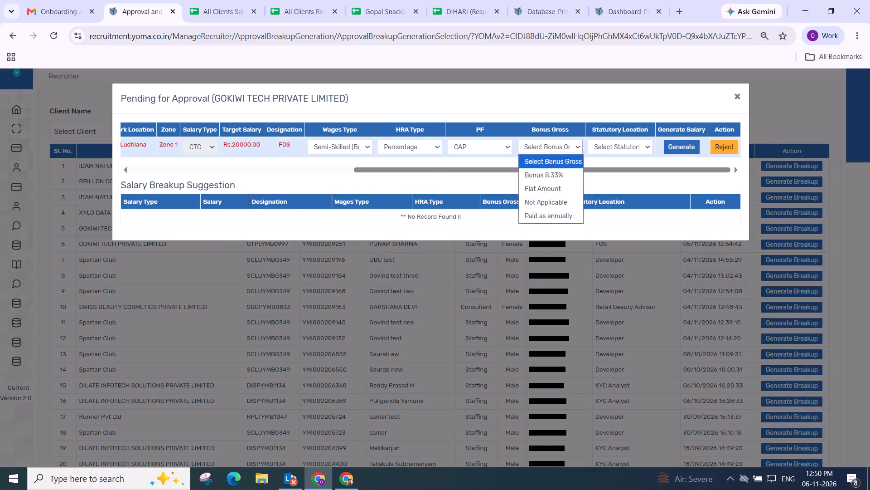
pyautogui.click(540, 170)
pyautogui.click(603, 147)
pyautogui.click(606, 196)
pyautogui.click(673, 148)
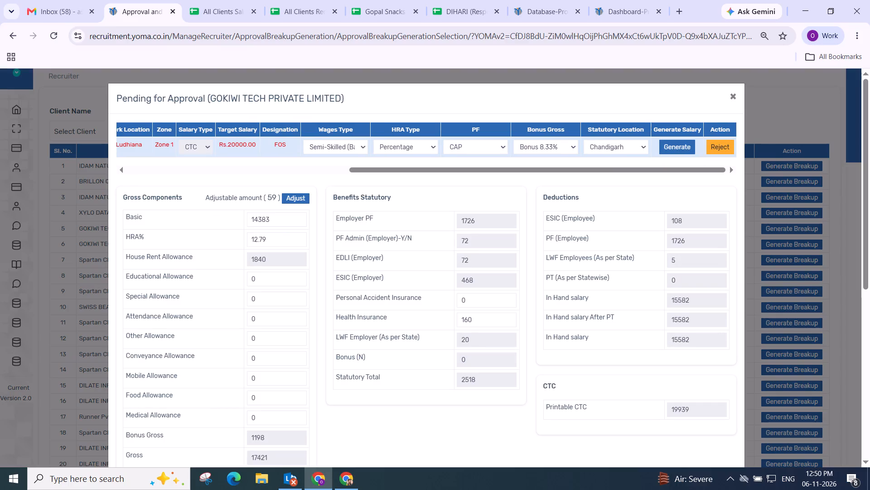
# Adjust the remaining amount in the first GOKIWI TECH associate's gross components and save the salary breakup.
pyautogui.click(308, 197)
pyautogui.scroll(-1, 308, 197)
pyautogui.click(393, 151)
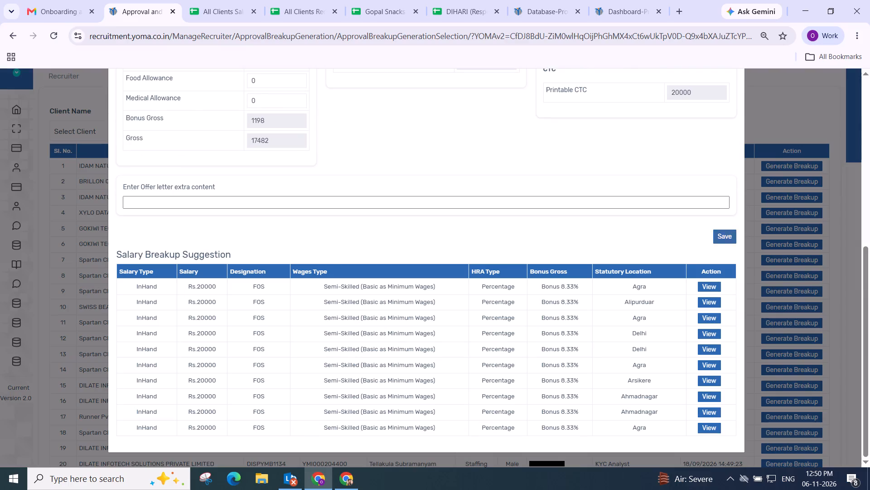
pyautogui.click(726, 235)
pyautogui.click(474, 327)
pyautogui.scroll(4, 487, 318)
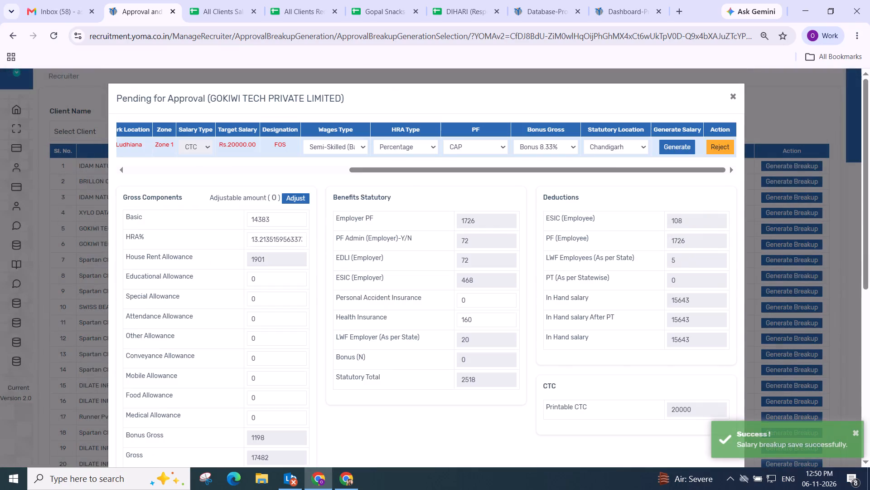
pyautogui.scroll(3, 478, 223)
pyautogui.scroll(-4, 661, 174)
pyautogui.scroll(4, 675, 178)
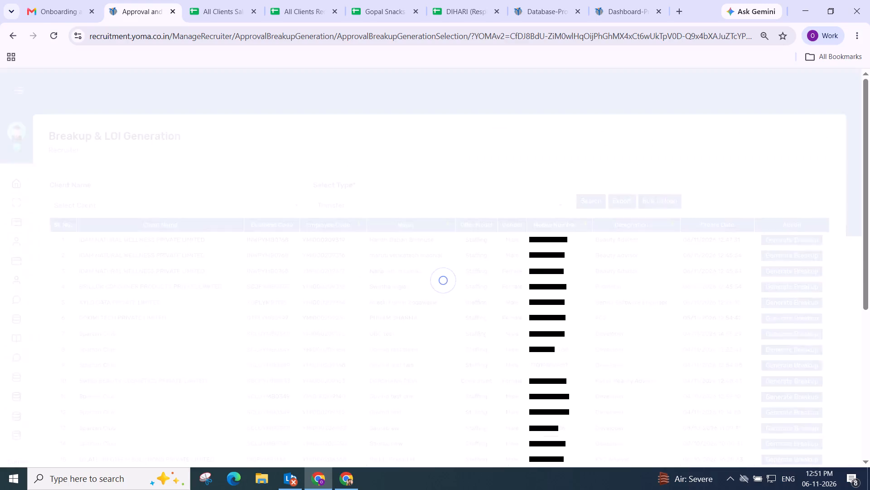
# Generate the remaining GOKIWI TECH associate's breakup with Semi-Skilled (Basic as Minimum Wages), Percentage HRA, Bonus 8.33% and Chandigarh statutory location.
pyautogui.scroll(-1, 555, 230)
pyautogui.scroll(-1, 239, 244)
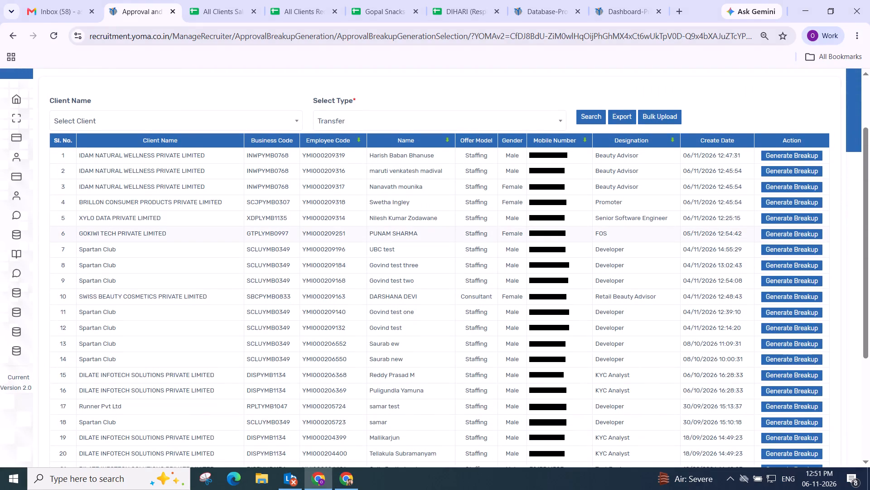
pyautogui.click(783, 228)
pyautogui.click(783, 230)
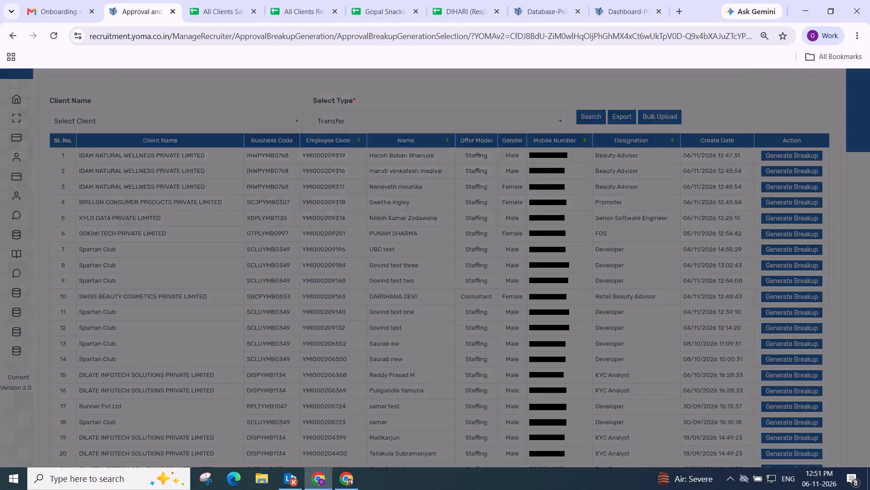
pyautogui.moveTo(188, 170); pyautogui.dragTo(768, 178)
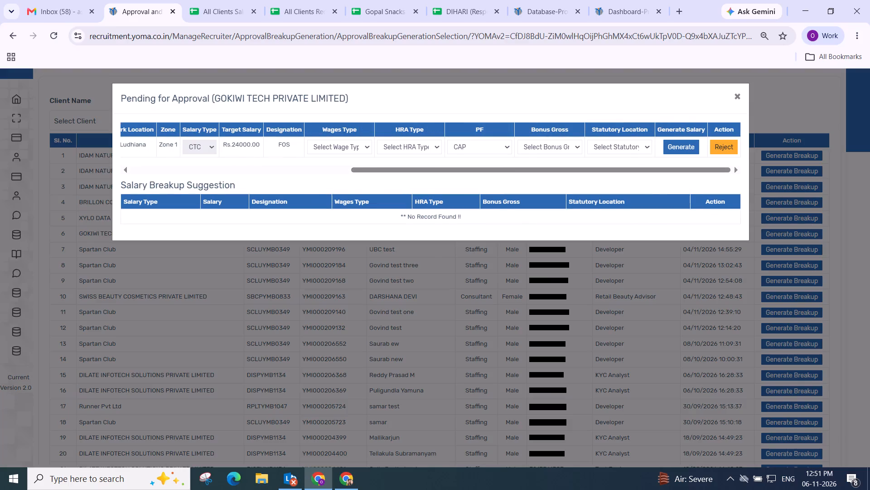
pyautogui.click(339, 147)
pyautogui.click(343, 189)
pyautogui.click(432, 145)
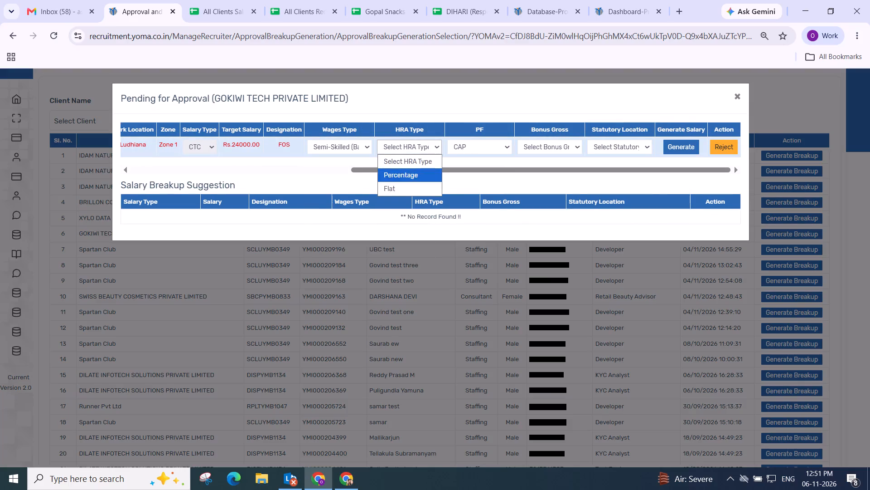
pyautogui.click(423, 176)
pyautogui.click(553, 146)
pyautogui.click(556, 173)
pyautogui.click(609, 142)
pyautogui.click(614, 203)
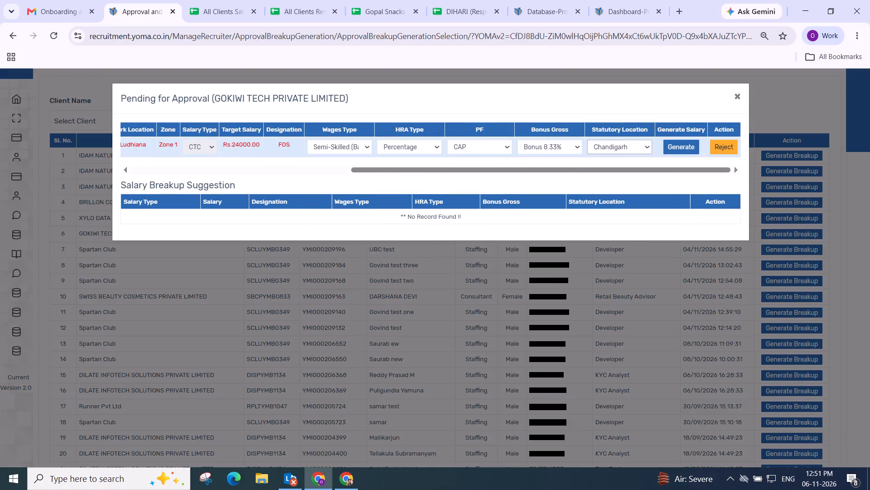
pyautogui.click(676, 145)
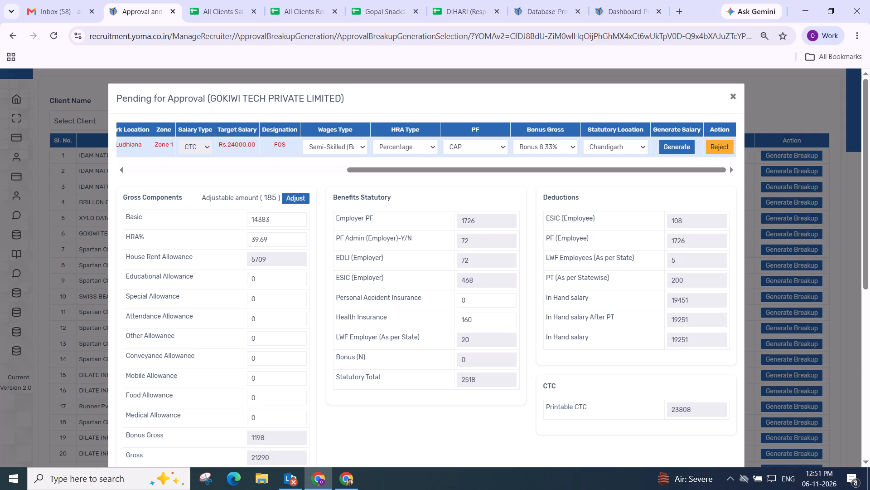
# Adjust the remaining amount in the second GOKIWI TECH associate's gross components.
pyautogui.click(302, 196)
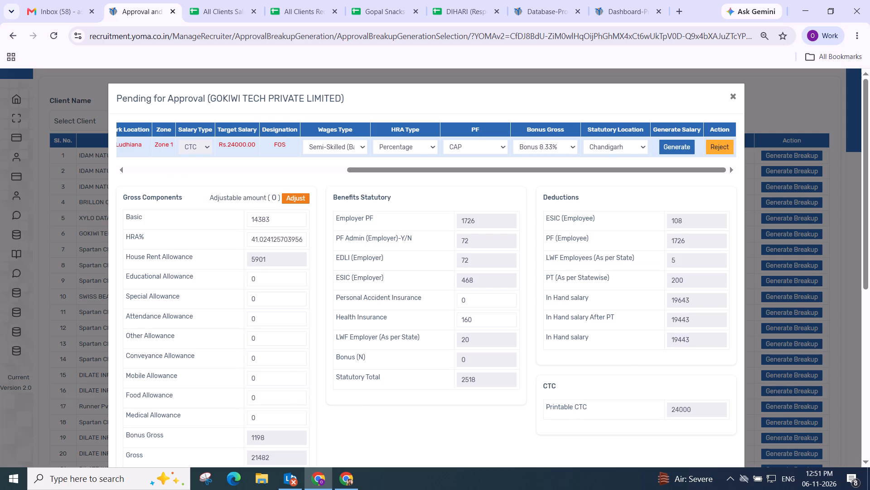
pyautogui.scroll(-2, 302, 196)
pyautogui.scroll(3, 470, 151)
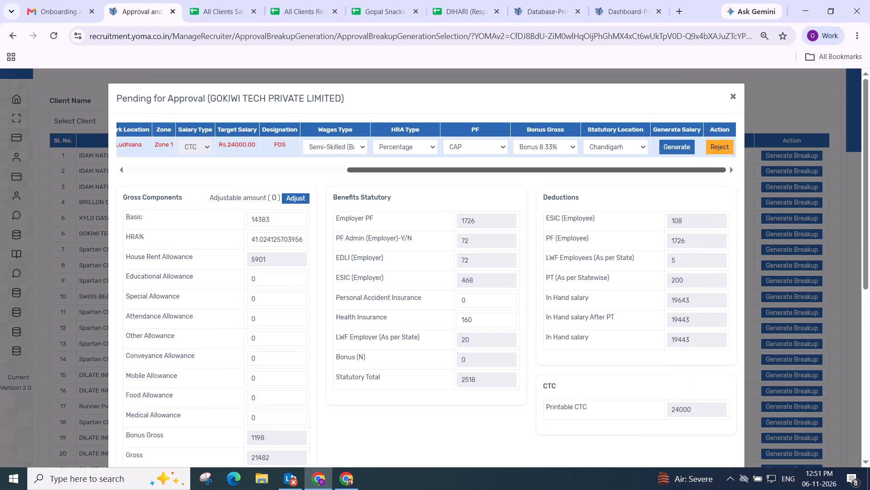
# Change the second GOKIWI TECH associate's Bonus Gross to Not Applicable and regenerate the salary breakup.
pyautogui.click(532, 141)
pyautogui.click(543, 200)
pyautogui.scroll(-1, 599, 166)
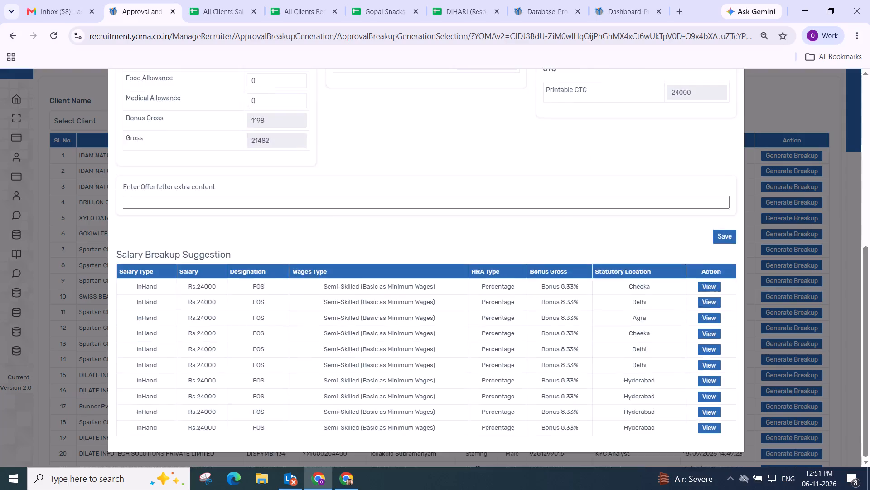
pyautogui.scroll(2, 643, 137)
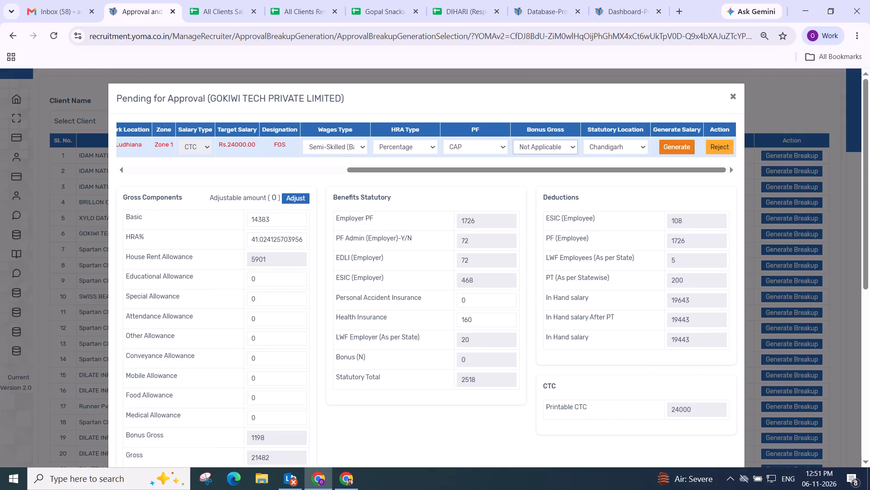
pyautogui.click(664, 152)
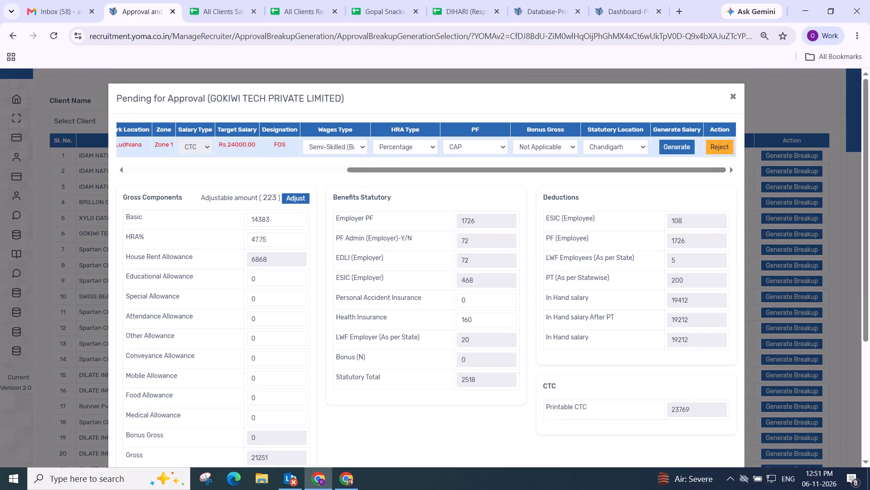
# Adjust the remaining amount in the regenerated GOKIWI TECH breakup and save the salary breakup.
pyautogui.scroll(-1, 336, 211)
pyautogui.click(304, 176)
pyautogui.scroll(-1, 304, 176)
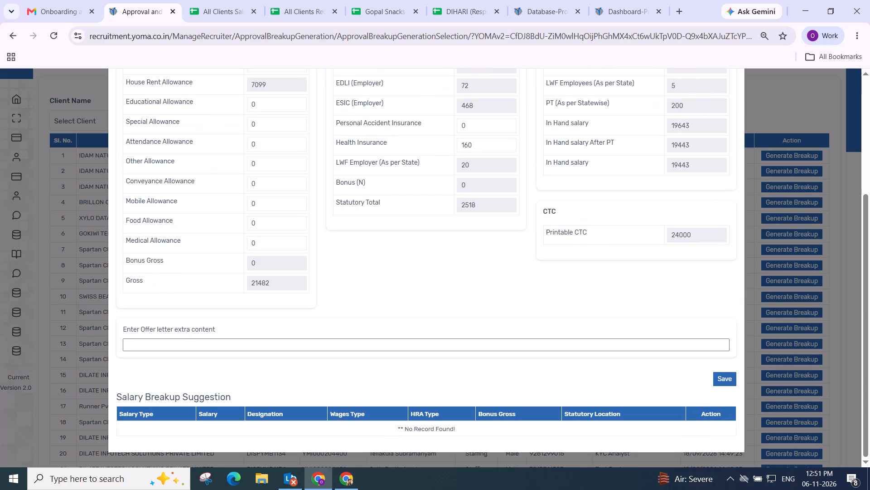
pyautogui.click(390, 278)
pyautogui.click(727, 380)
pyautogui.click(447, 316)
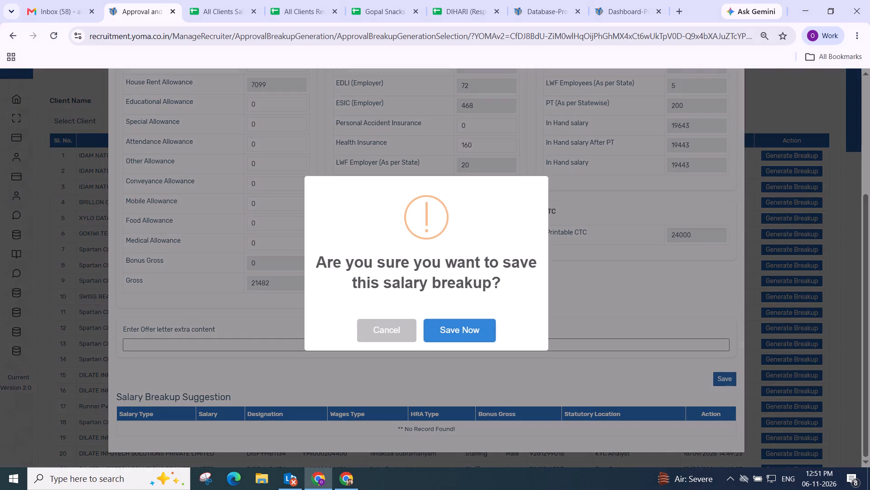
pyautogui.click(447, 325)
pyautogui.scroll(2, 476, 316)
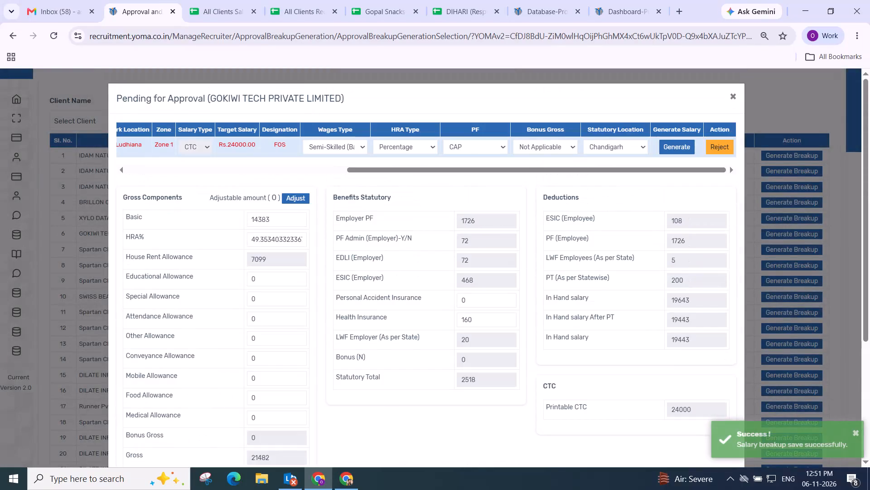
pyautogui.scroll(-4, 439, 279)
pyautogui.scroll(2, 439, 279)
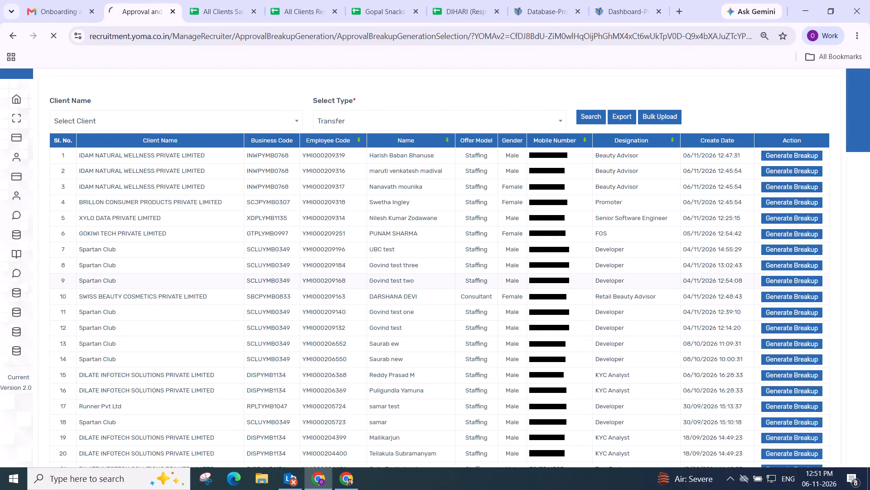
# Generate the SWISS BEAUTY COSMETICS associate's breakup with Semi-Skilled (Manual), Flat HRA, PF NO, Bonus Gross Not Applicable and Chandigarh statutory location.
pyautogui.scroll(2, 439, 279)
pyautogui.scroll(-3, 350, 260)
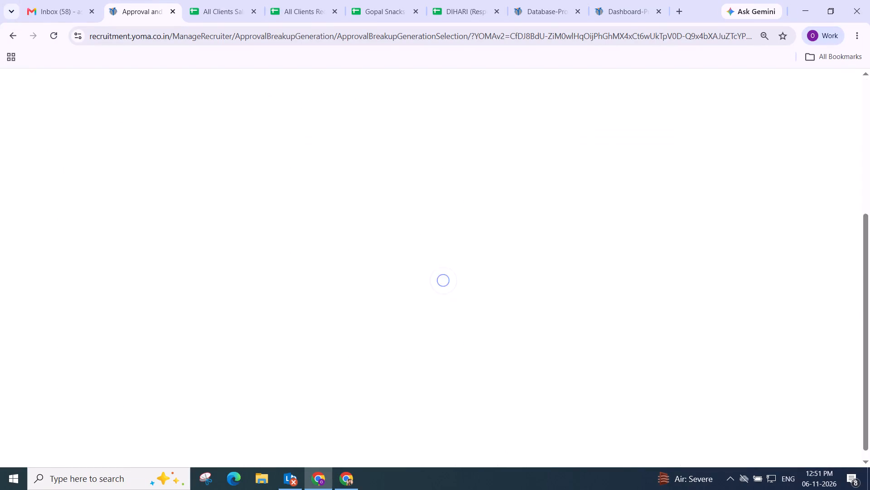
pyautogui.scroll(3, 350, 260)
pyautogui.scroll(-2, 268, 305)
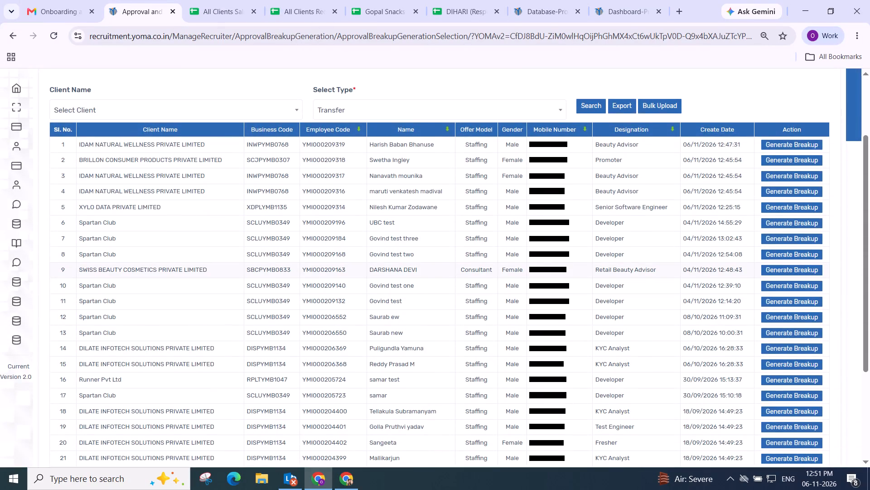
pyautogui.click(767, 272)
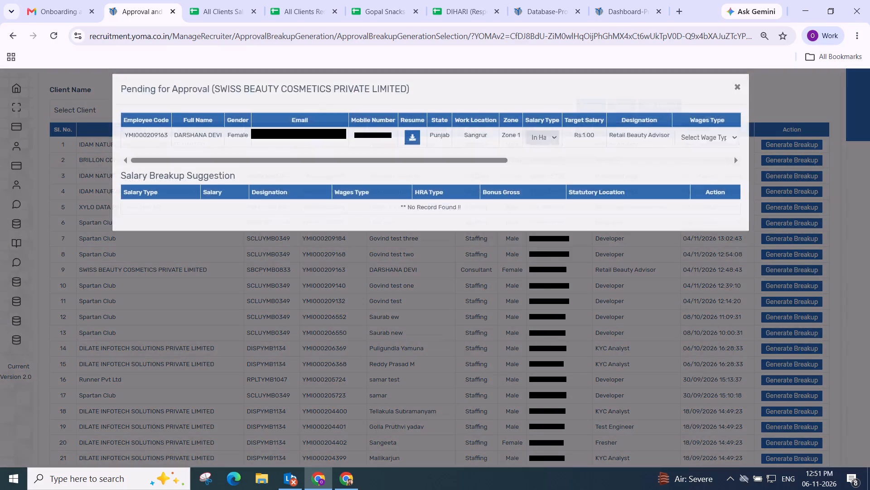
pyautogui.moveTo(241, 167); pyautogui.dragTo(817, 162)
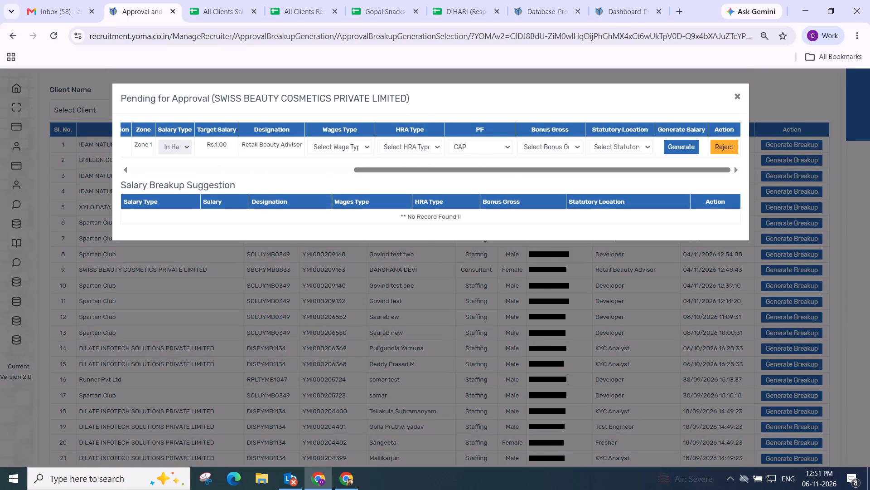
pyautogui.click(350, 141)
pyautogui.click(357, 230)
pyautogui.click(396, 148)
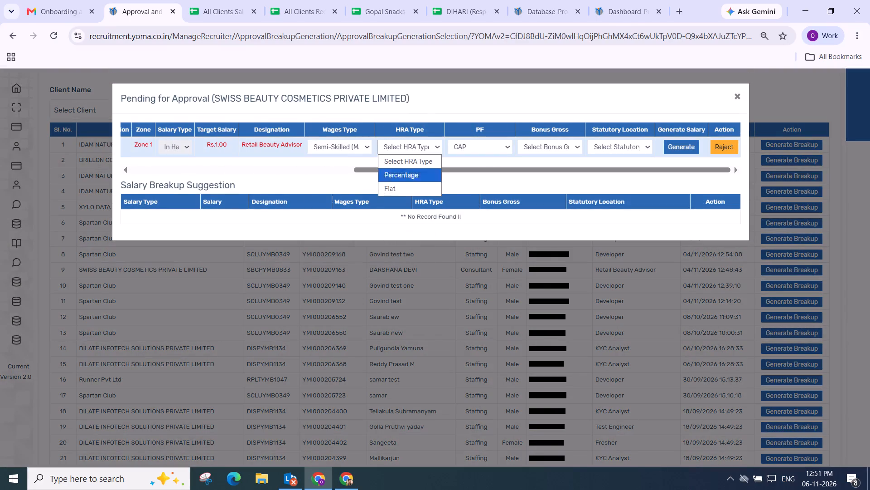
pyautogui.click(401, 188)
pyautogui.click(493, 144)
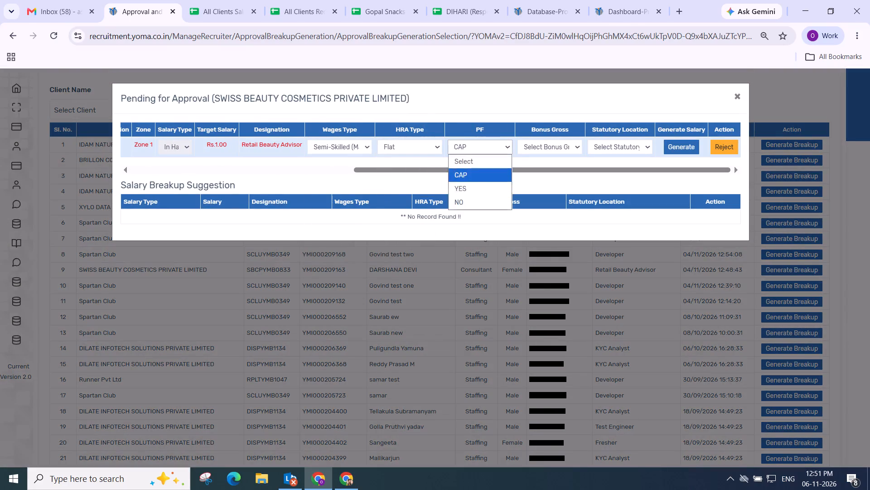
pyautogui.click(485, 196)
pyautogui.click(543, 150)
pyautogui.click(552, 204)
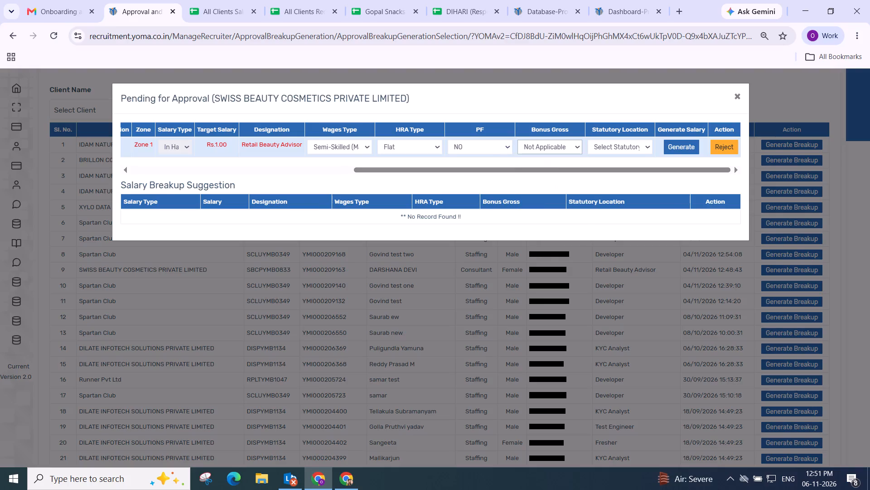
pyautogui.click(607, 142)
pyautogui.click(605, 208)
pyautogui.click(671, 154)
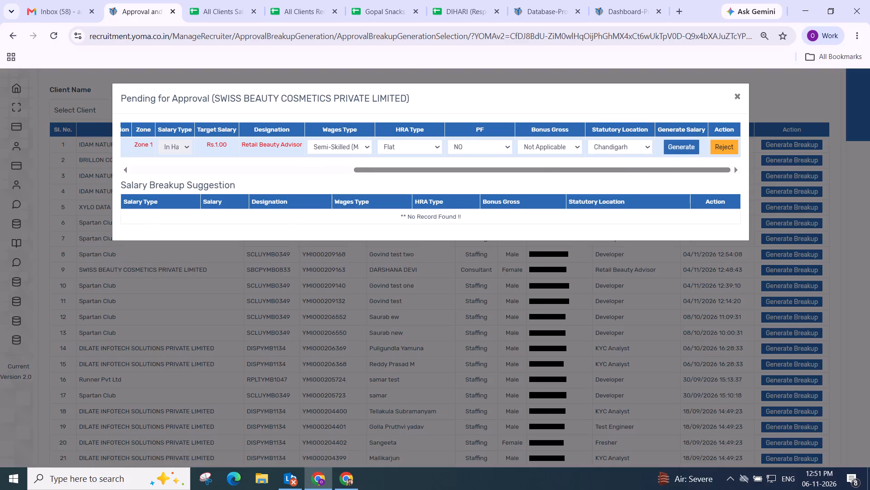
# Set Basic to 1 and both Personal Accident Insurance and Health Insurance to 0 in the SWISS BEAUTY COSMETICS breakup.
pyautogui.click(296, 199)
pyautogui.scroll(-1, 296, 199)
pyautogui.scroll(2, 296, 199)
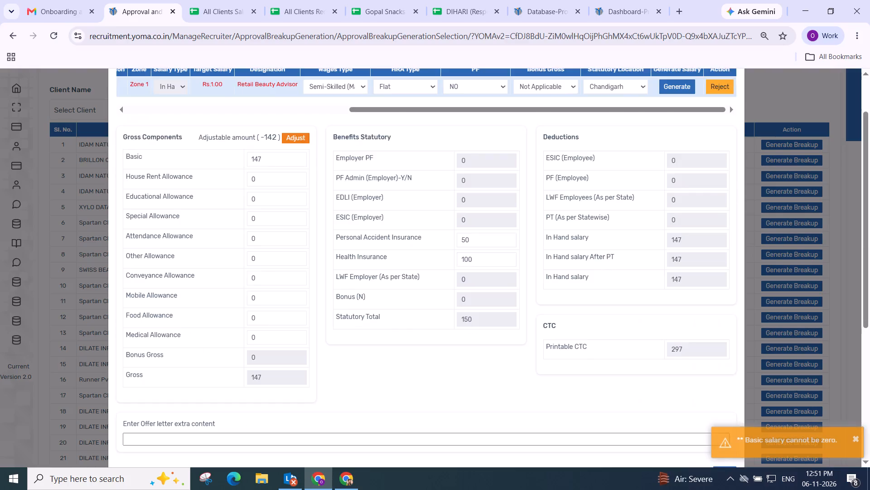
pyautogui.moveTo(277, 228); pyautogui.dragTo(261, 232)
pyautogui.moveTo(284, 199); pyautogui.dragTo(274, 220)
pyautogui.moveTo(273, 221); pyautogui.dragTo(251, 225)
pyautogui.press('1')
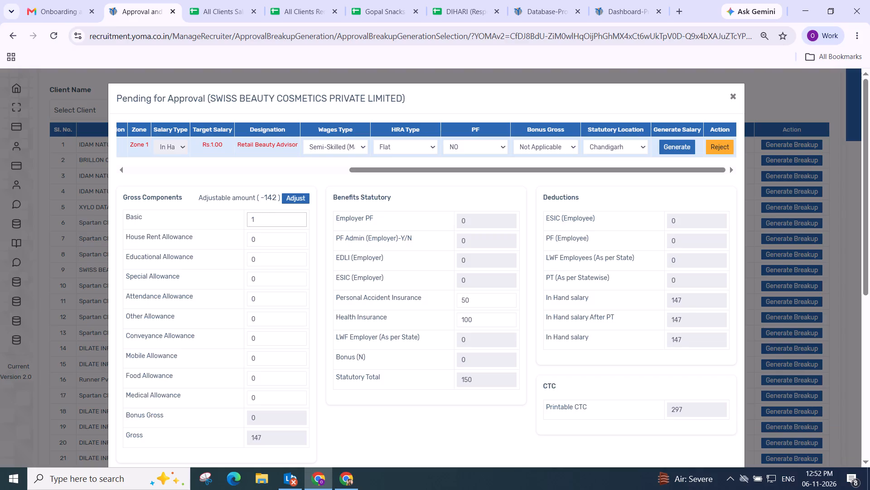
pyautogui.moveTo(483, 295); pyautogui.dragTo(435, 308)
pyautogui.press('0')
pyautogui.moveTo(476, 325); pyautogui.dragTo(445, 321)
pyautogui.press('0')
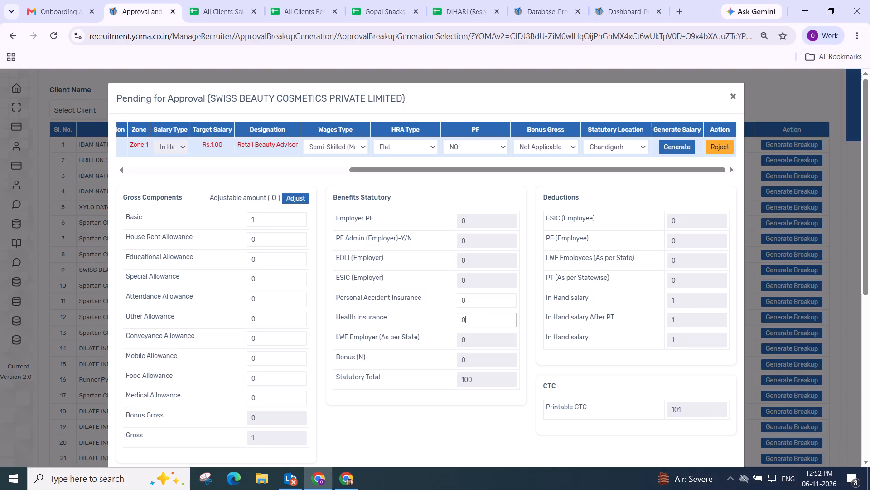
pyautogui.click(530, 298)
# Save the SWISS BEAUTY COSMETICS associate's salary breakup.
pyautogui.scroll(-2, 530, 298)
pyautogui.scroll(2, 441, 215)
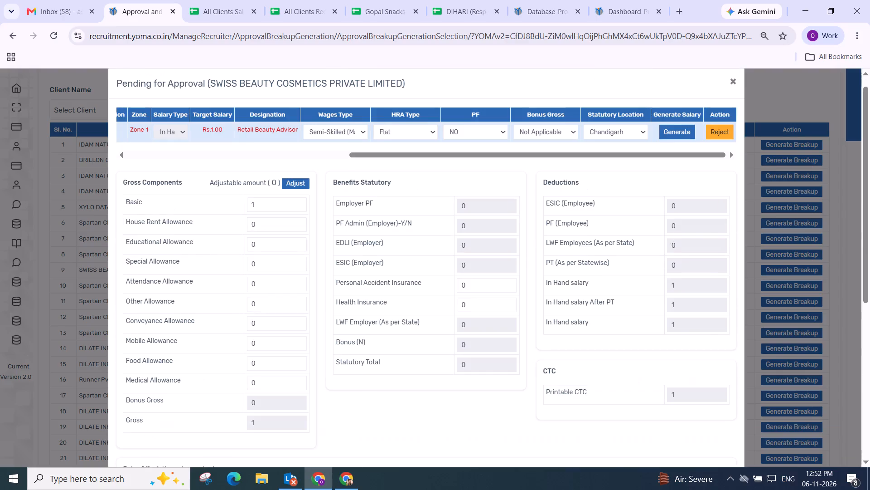
pyautogui.scroll(-4, 503, 228)
pyautogui.click(727, 234)
pyautogui.click(479, 325)
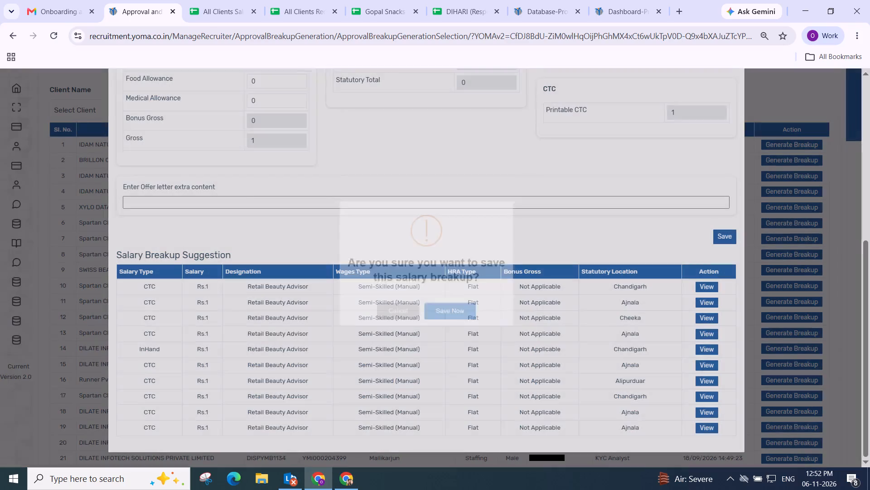
pyautogui.scroll(3, 765, 130)
pyautogui.click(759, 104)
pyautogui.scroll(-2, 391, 260)
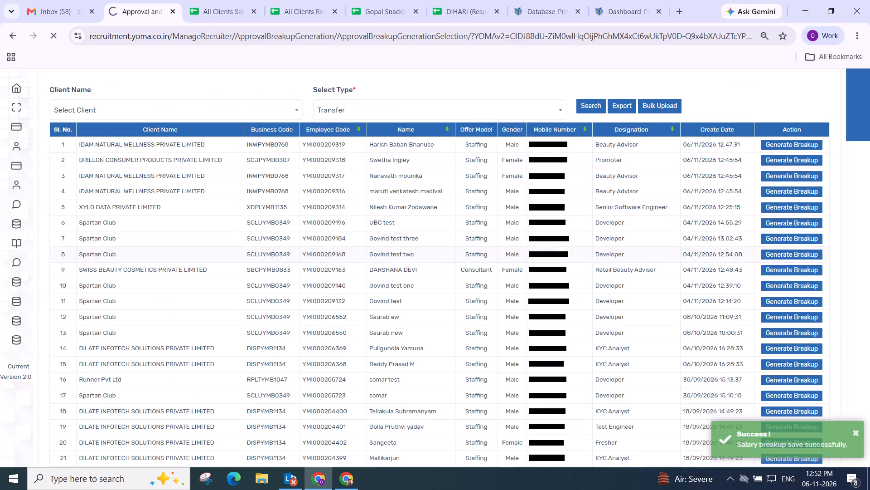
# Review the refreshed list of transfer associates still pending a salary breakup.
pyautogui.scroll(3, 231, 274)
pyautogui.scroll(-1, 224, 274)
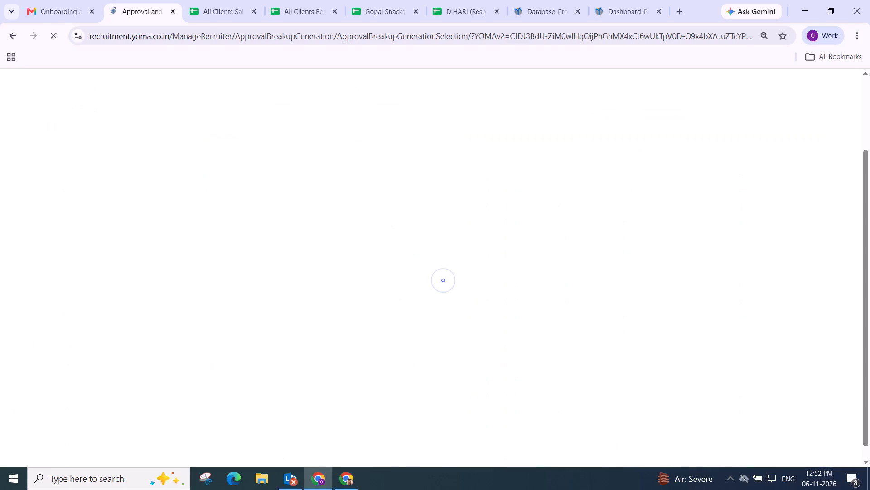
pyautogui.scroll(-1, 240, 323)
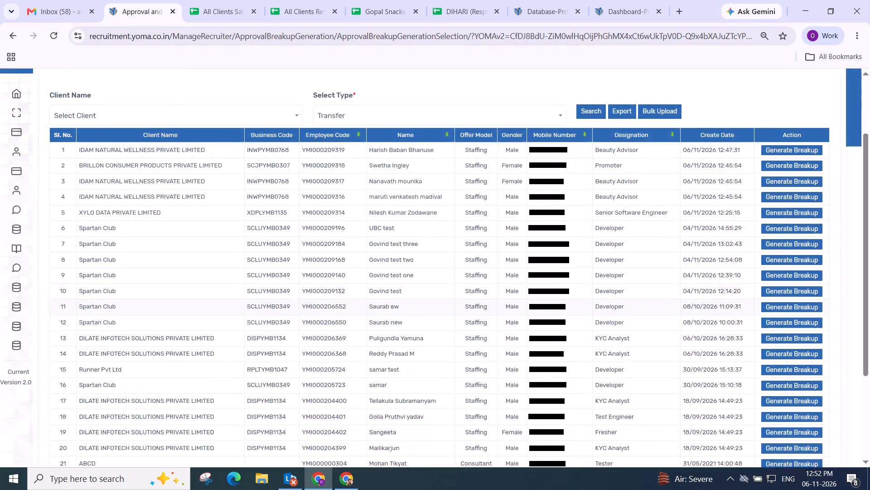
pyautogui.scroll(-4, 184, 315)
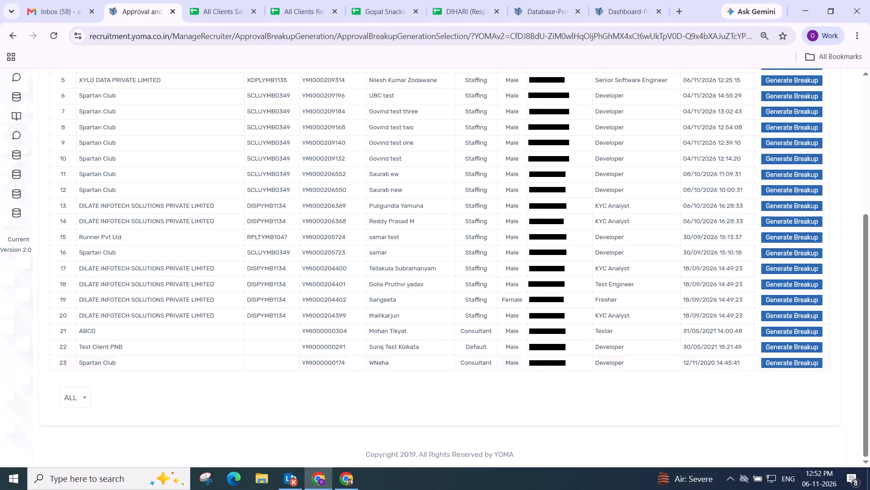
pyautogui.scroll(2, 114, 370)
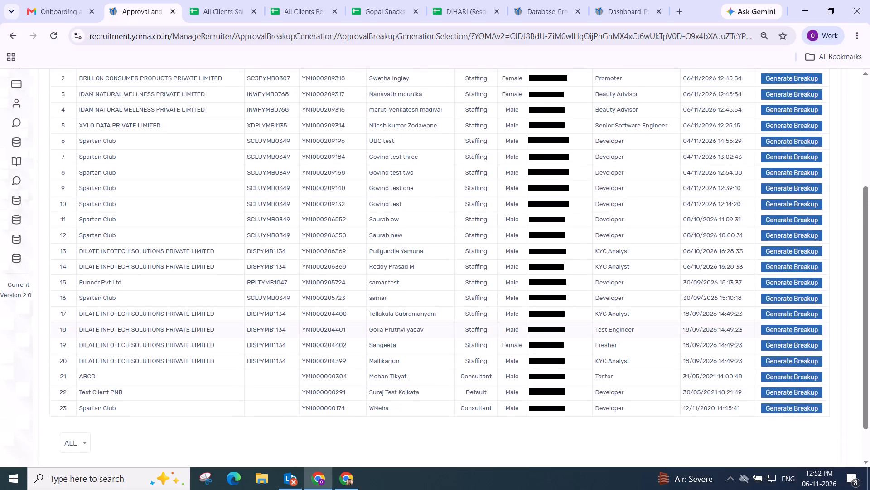
pyautogui.scroll(1, 109, 332)
pyautogui.scroll(2, 107, 291)
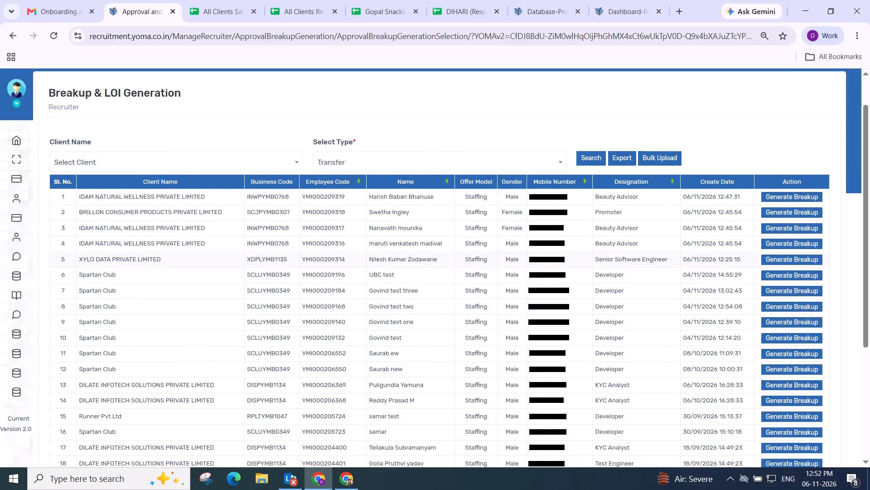
# Open the XYLO DATA PRIVATE LIMITED associate's breakup and look up that client's rules in the All Clients Salary Breakup sheet.
pyautogui.click(796, 259)
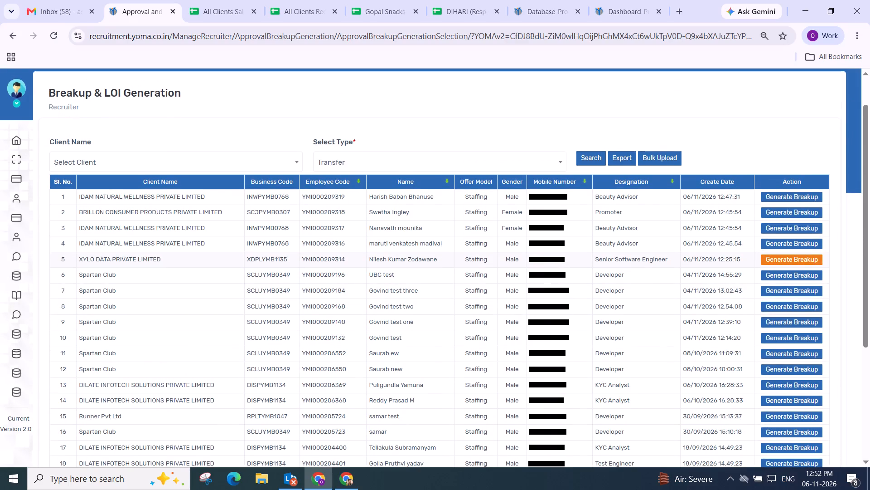
pyautogui.moveTo(271, 169); pyautogui.dragTo(672, 157)
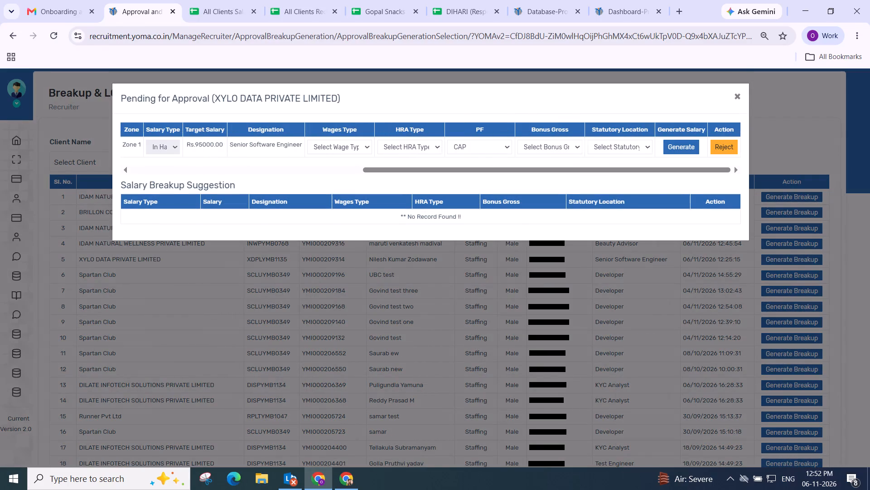
pyautogui.moveTo(213, 98); pyautogui.dragTo(313, 96)
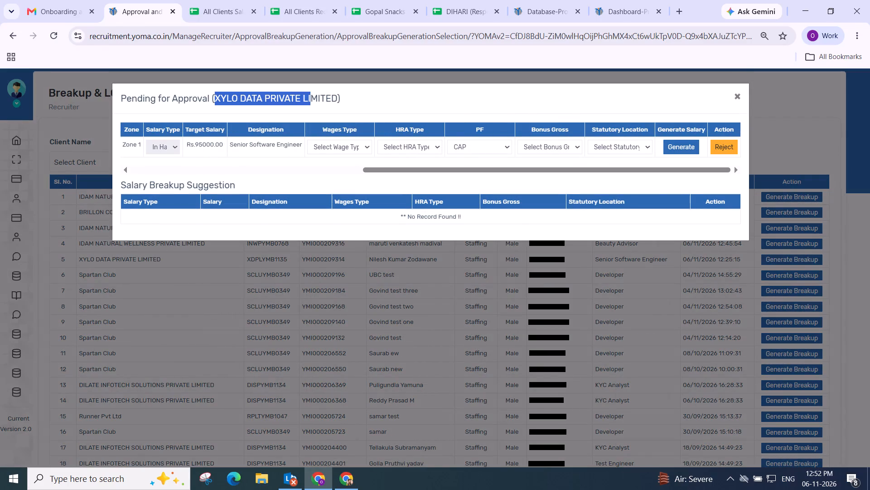
pyautogui.hotkey('ctrl', 'c')
pyautogui.hotkey('ctrl', 'f')
pyautogui.hotkey('ctrl', 'v')
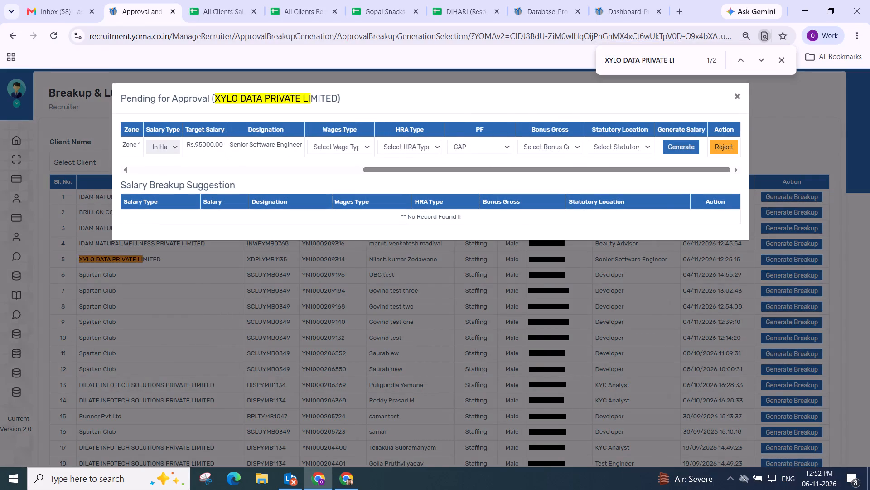
pyautogui.click(227, 18)
pyautogui.hotkey('ctrl', 'f')
pyautogui.hotkey('ctrl', 'v')
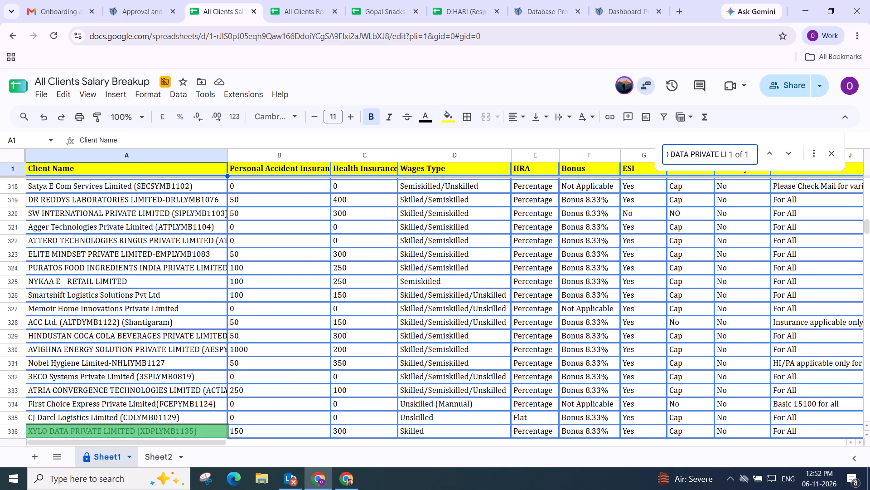
pyautogui.scroll(-1, 308, 278)
pyautogui.scroll(-1, 256, 346)
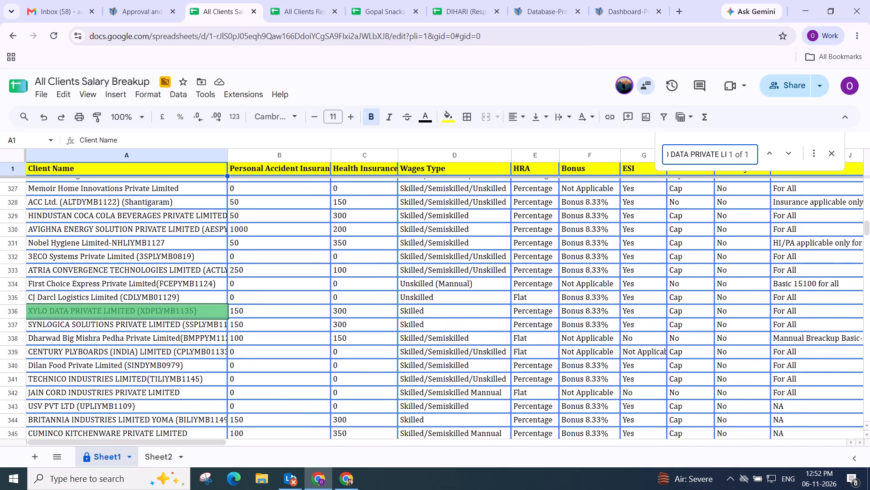
pyautogui.scroll(-1, 256, 346)
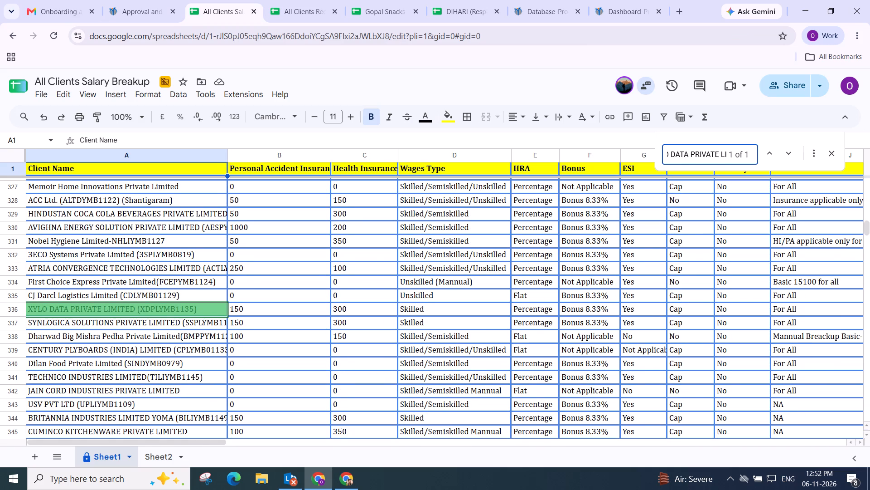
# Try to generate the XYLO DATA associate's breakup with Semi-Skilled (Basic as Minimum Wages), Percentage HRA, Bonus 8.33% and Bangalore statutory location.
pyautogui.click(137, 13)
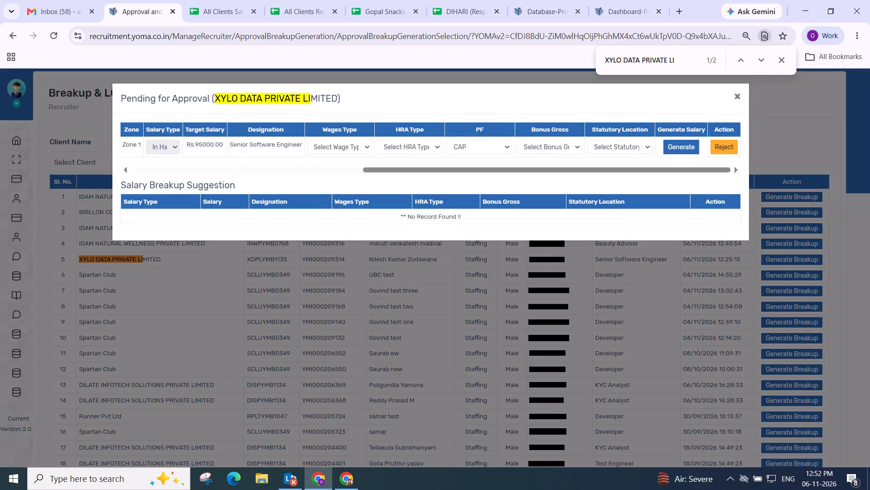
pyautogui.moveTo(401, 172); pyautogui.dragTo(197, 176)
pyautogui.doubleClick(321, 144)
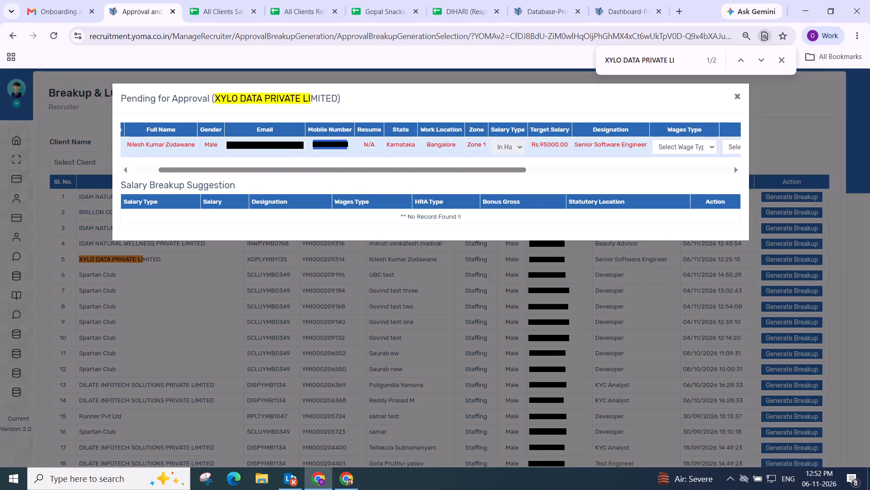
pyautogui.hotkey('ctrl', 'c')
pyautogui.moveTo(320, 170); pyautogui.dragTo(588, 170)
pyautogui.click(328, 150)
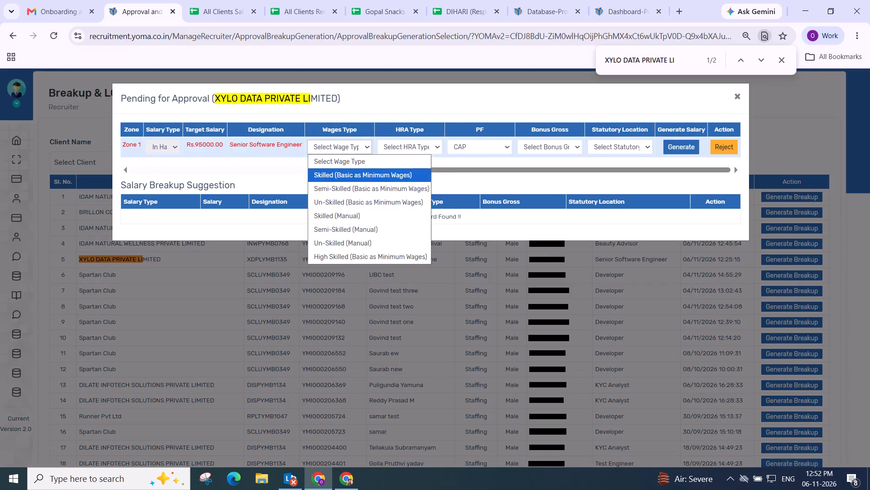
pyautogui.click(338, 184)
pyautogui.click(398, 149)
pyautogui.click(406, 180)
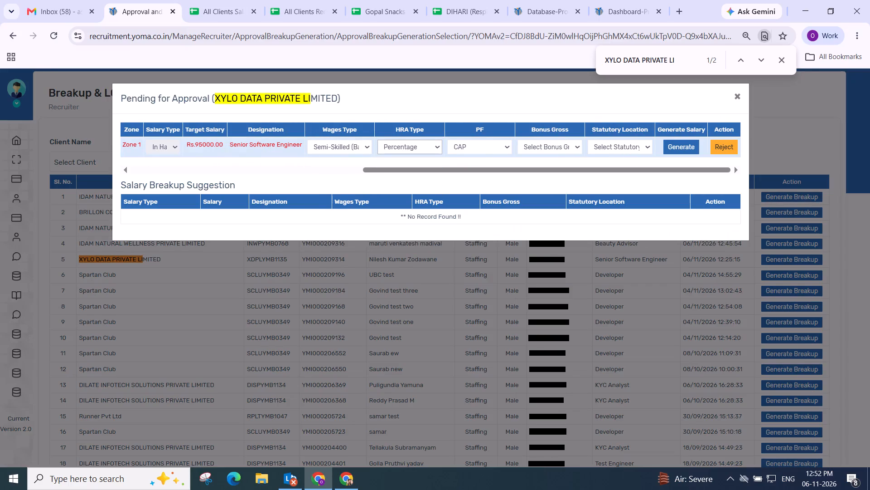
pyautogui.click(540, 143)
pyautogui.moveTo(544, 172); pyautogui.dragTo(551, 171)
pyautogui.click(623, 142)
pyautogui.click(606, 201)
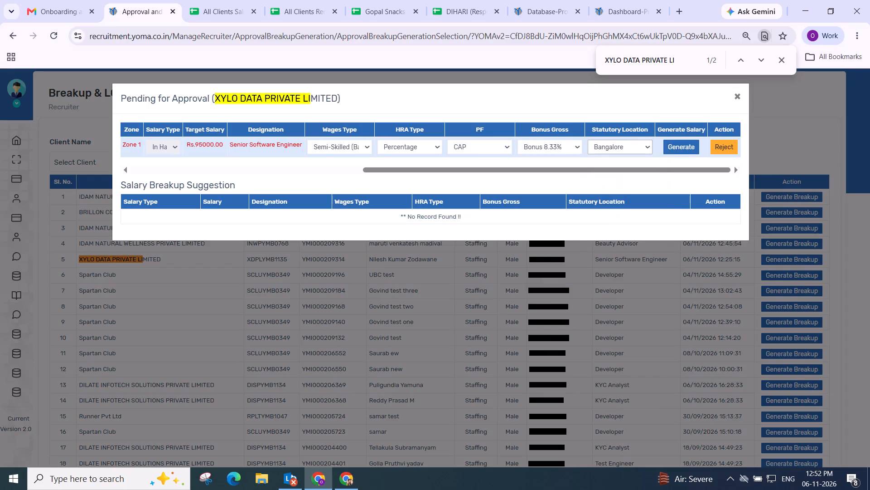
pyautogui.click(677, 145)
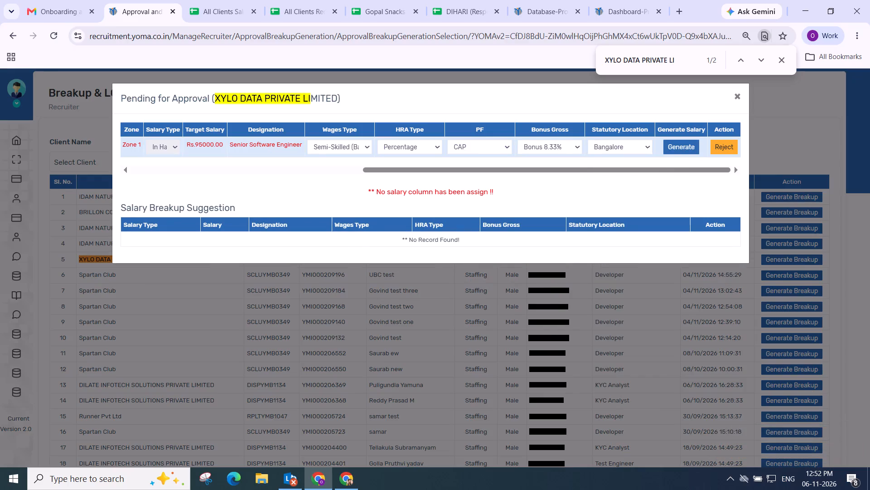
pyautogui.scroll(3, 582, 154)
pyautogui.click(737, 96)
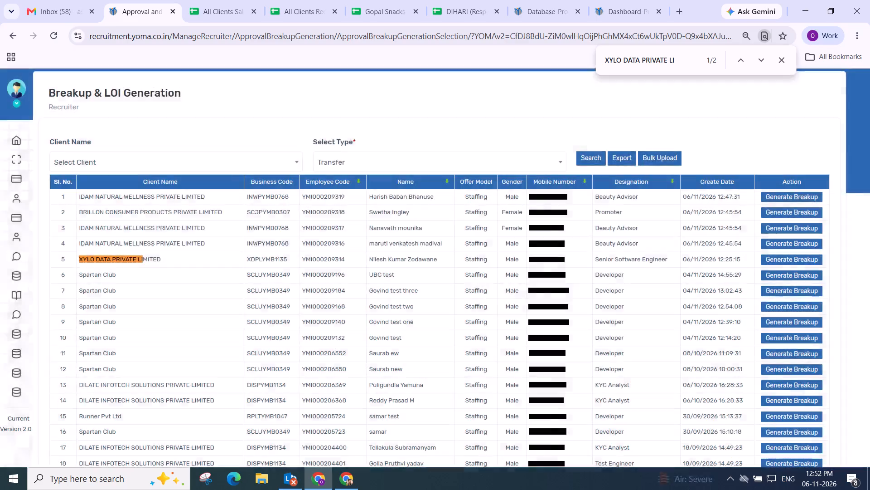
# Switch the breakup list's type to Source and search for its pending positions.
pyautogui.click(343, 162)
pyautogui.click(345, 211)
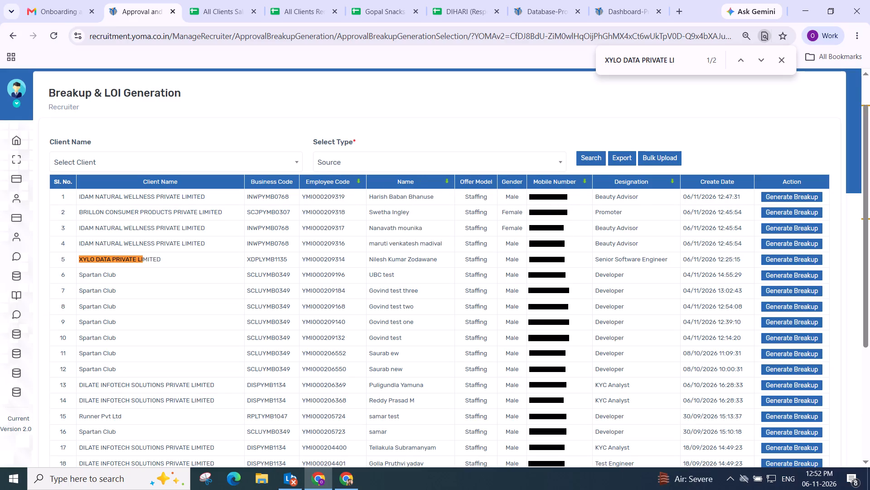
pyautogui.click(585, 162)
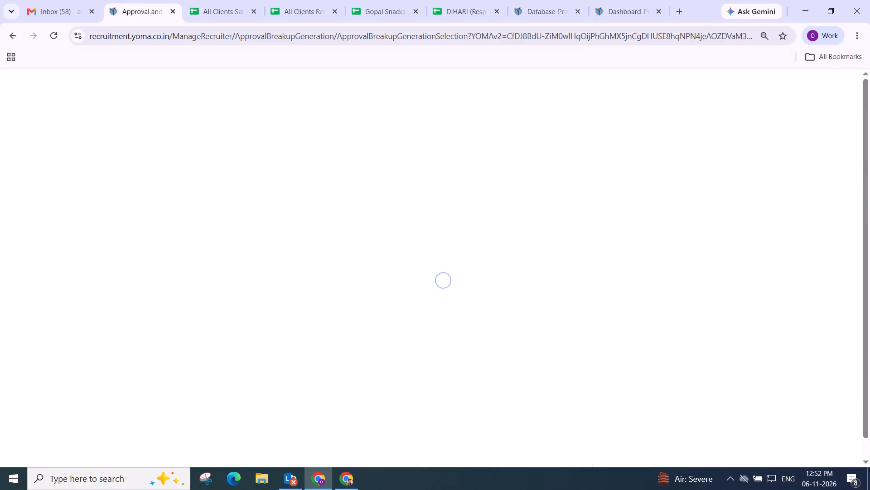
pyautogui.scroll(-1, 337, 236)
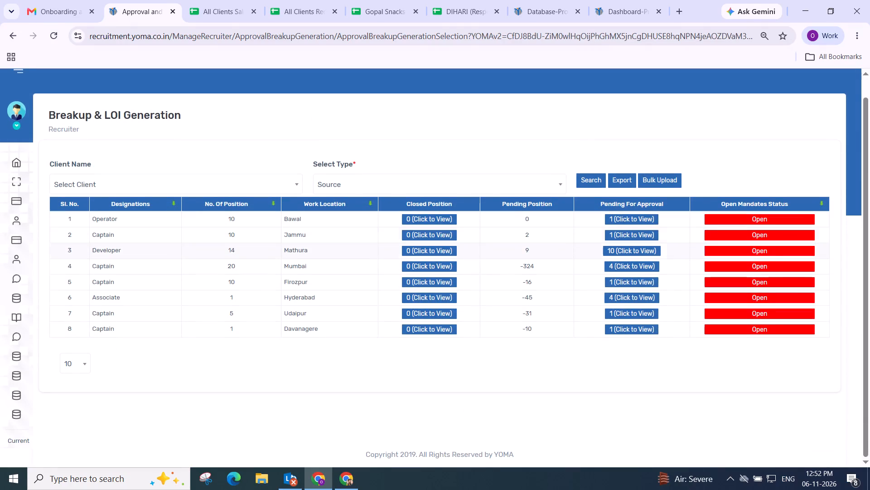
pyautogui.scroll(-1, 191, 250)
# Generate the TECHNICO INDUSTRIES operator's breakup for Bawal with Semi-Skilled (Basic as Minimum Wages), Bonus 8.33% and Fatehabad statutory location.
pyautogui.click(632, 216)
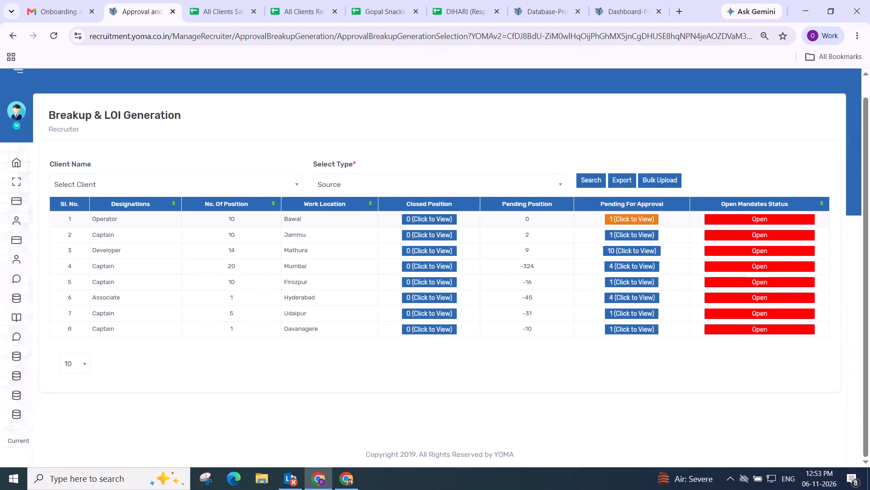
pyautogui.moveTo(307, 169); pyautogui.dragTo(706, 163)
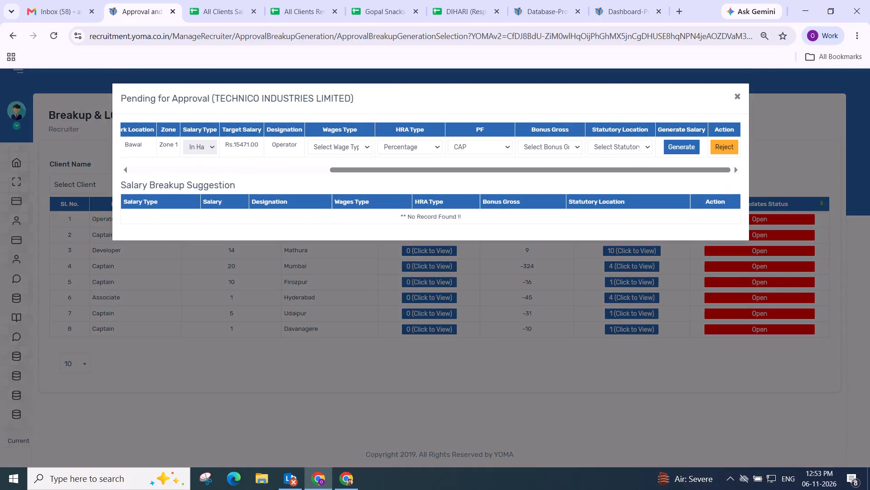
pyautogui.click(344, 148)
pyautogui.click(343, 187)
pyautogui.click(533, 143)
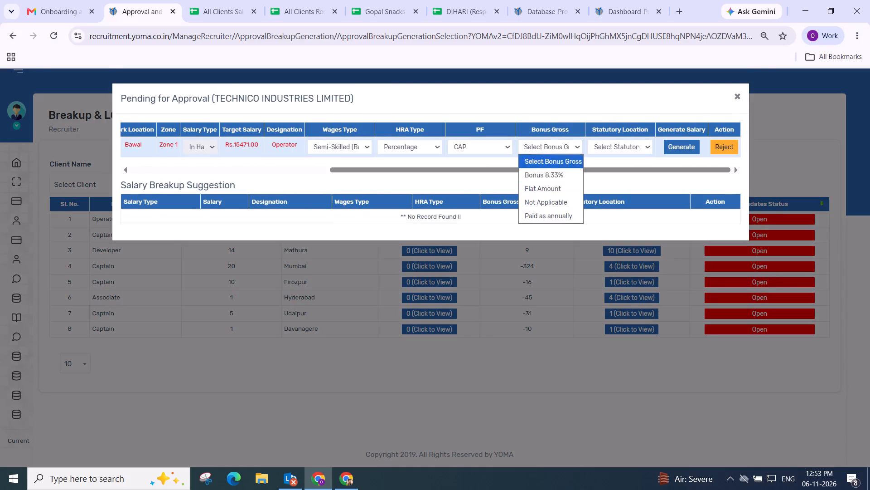
pyautogui.click(552, 174)
pyautogui.click(614, 146)
pyautogui.click(603, 199)
pyautogui.click(673, 150)
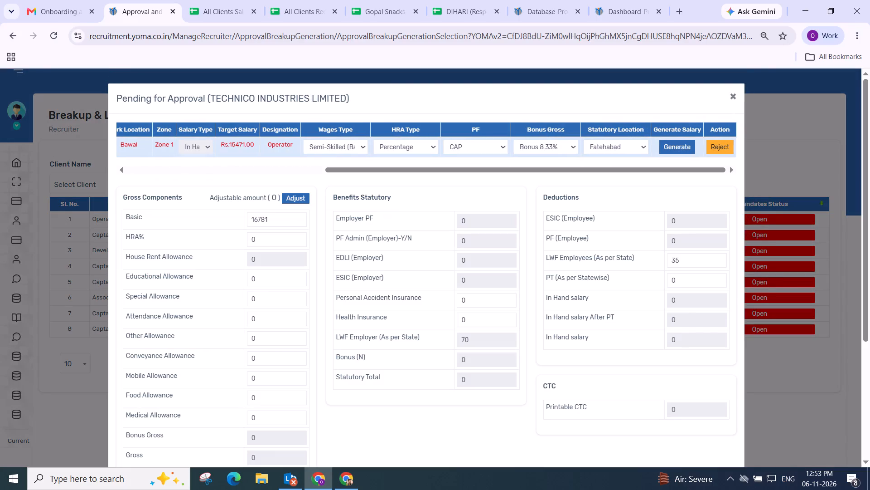
# Look up the TECHNICO INDUSTRIES client in the All Clients Salary Breakup sheet.
pyautogui.moveTo(208, 96); pyautogui.dragTo(300, 96)
pyautogui.click(300, 96)
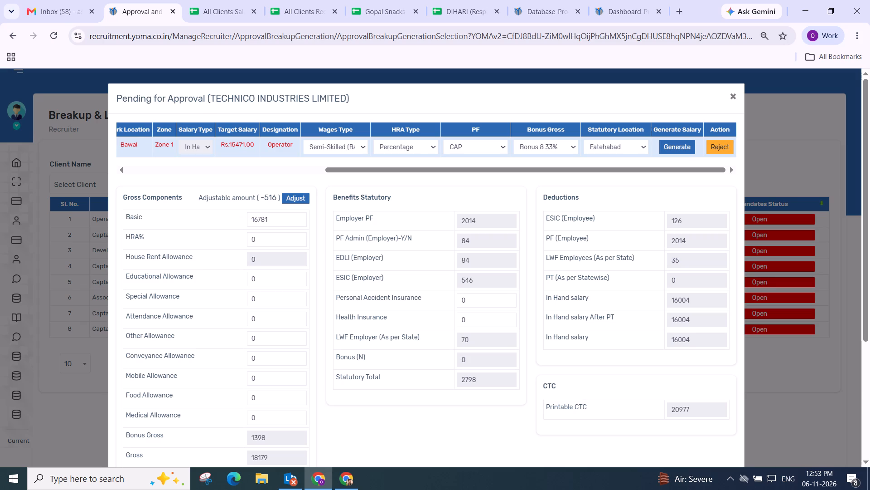
pyautogui.moveTo(213, 99); pyautogui.dragTo(286, 90)
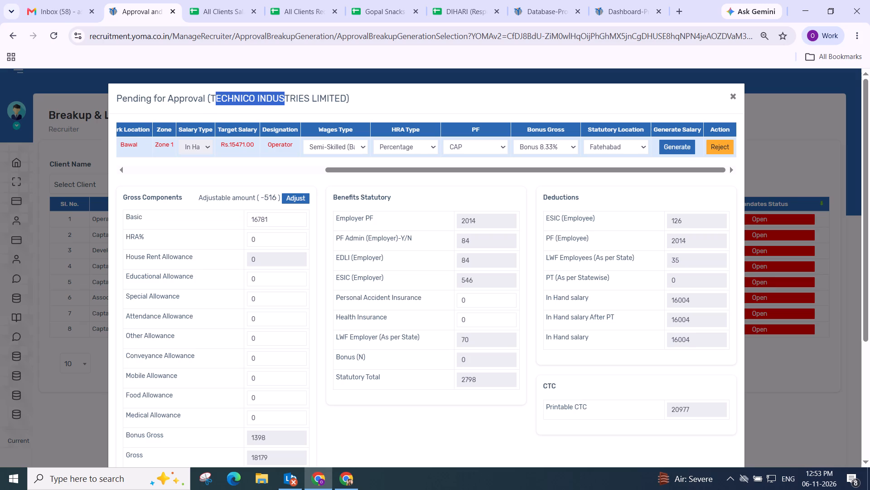
pyautogui.moveTo(211, 100); pyautogui.dragTo(308, 89)
pyautogui.hotkey('ctrl', 'c')
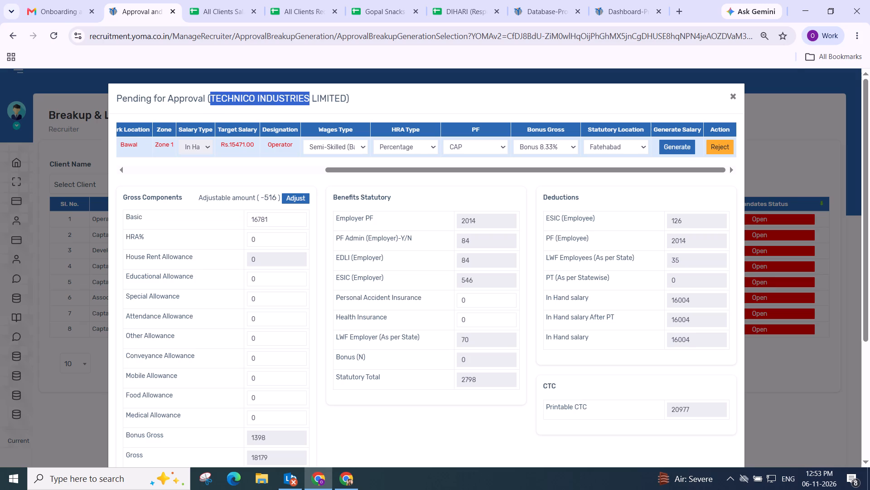
pyautogui.hotkey('ctrl', 'f')
pyautogui.hotkey('ctrl', 'v')
pyautogui.click(223, 14)
pyautogui.hotkey('ctrl', 'f')
pyautogui.hotkey('ctrl', 'v')
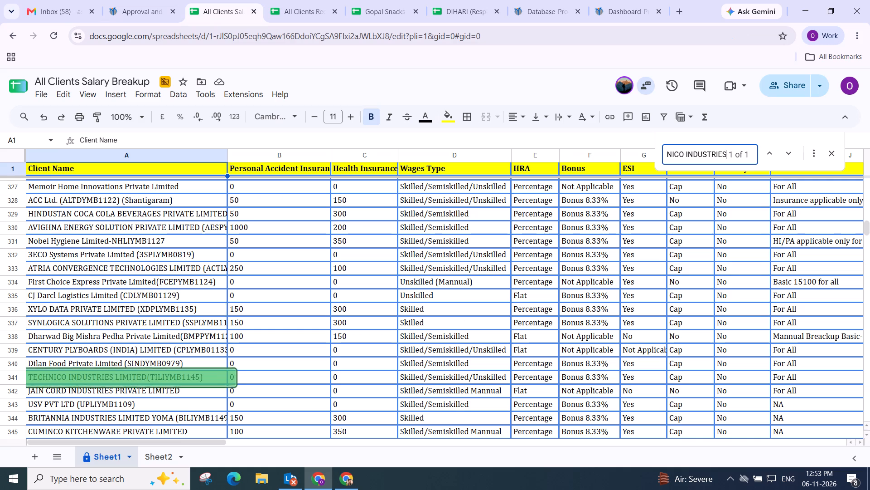
pyautogui.press('Return')
pyautogui.press('Return')
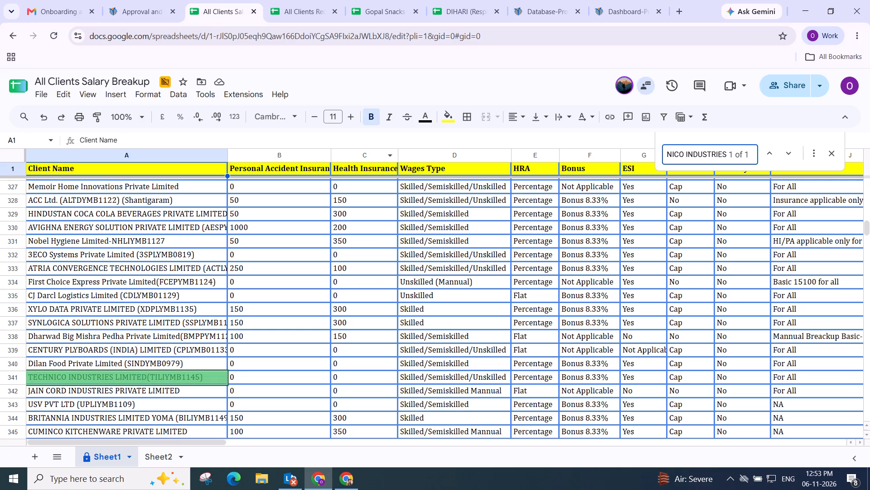
# Compare the operator's wages type options with the TECHNICO INDUSTRIES rules across its row in the salary sheet.
pyautogui.click(152, 19)
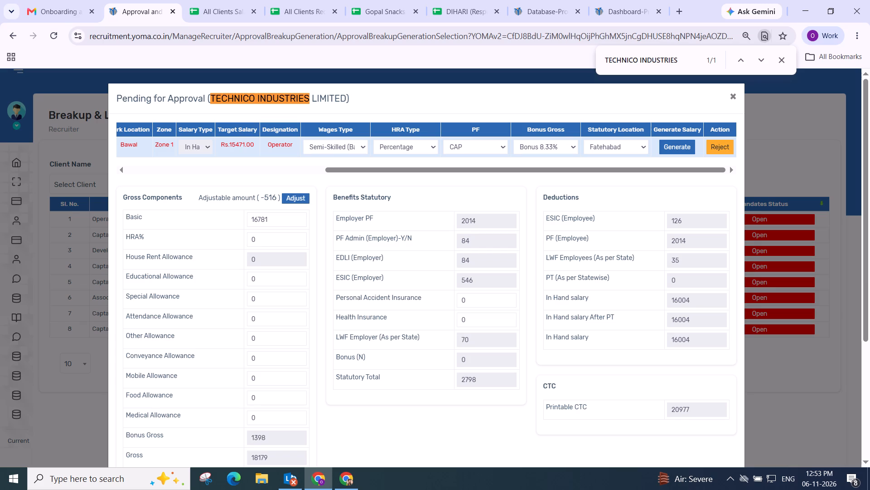
pyautogui.click(318, 145)
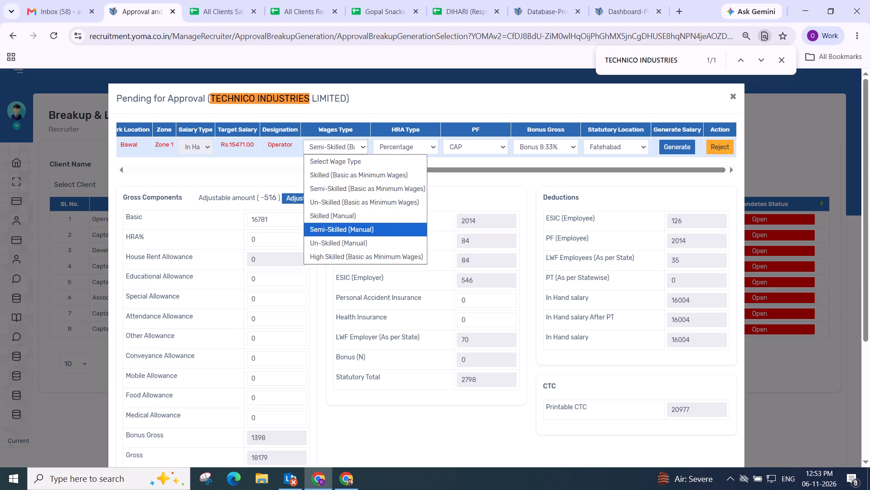
pyautogui.click(463, 108)
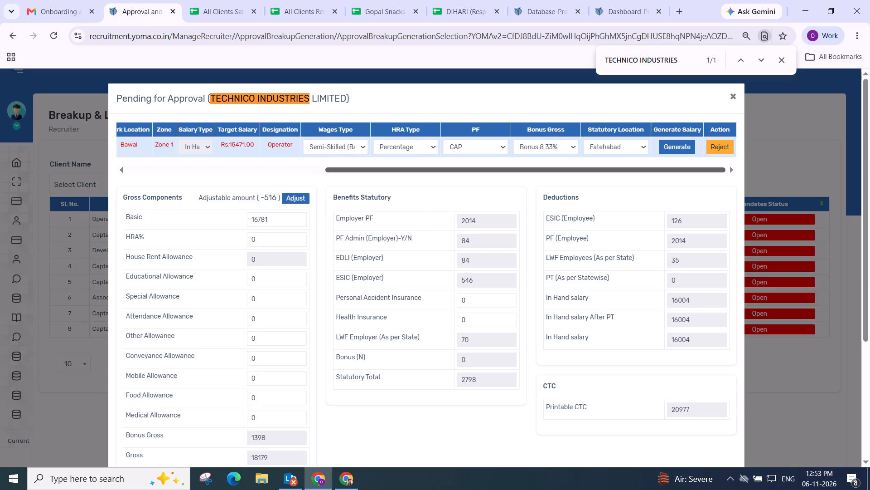
pyautogui.moveTo(440, 170); pyautogui.dragTo(397, 167)
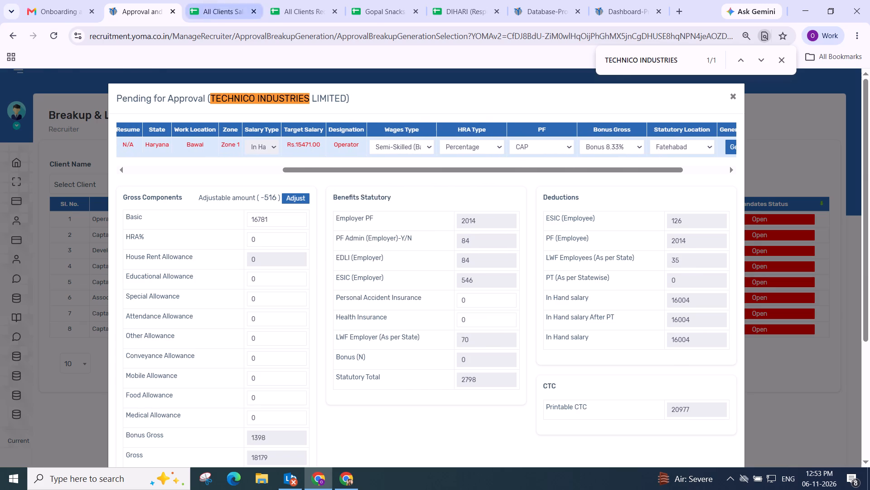
pyautogui.click(208, 5)
pyautogui.click(12, 379)
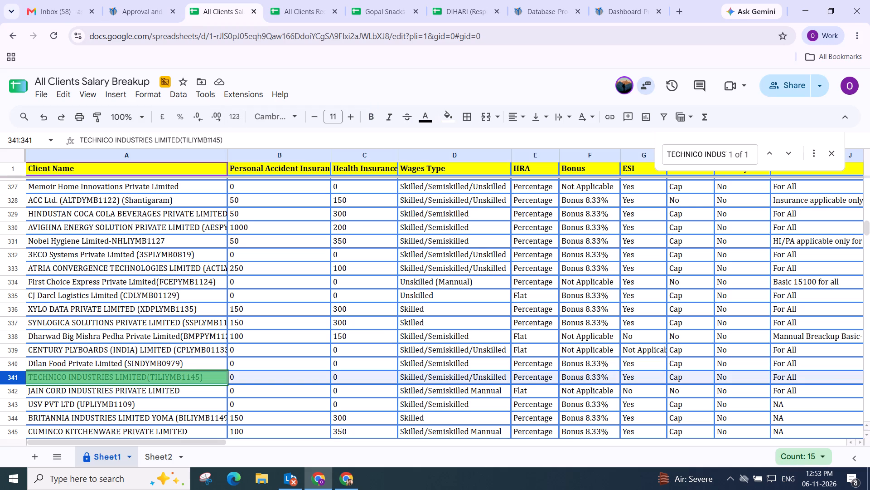
pyautogui.hscroll(-1, 398, 383)
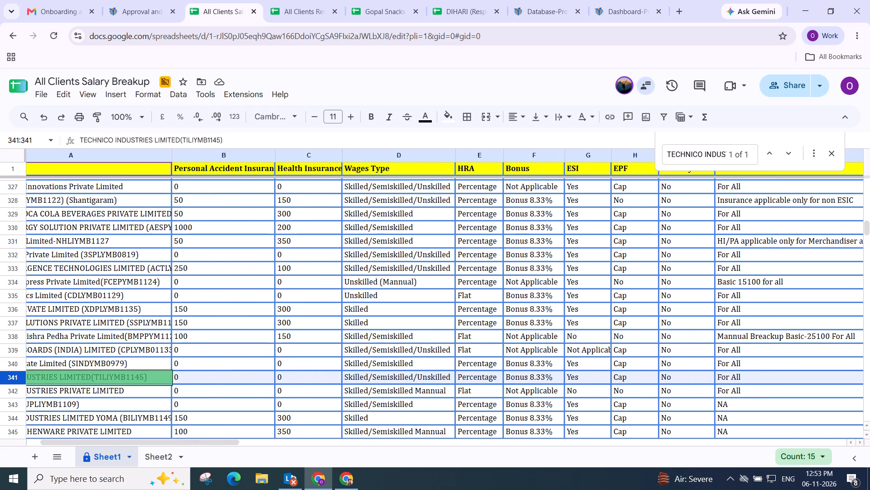
pyautogui.hscroll(-1, 417, 380)
pyautogui.hscroll(-1, 589, 382)
pyautogui.hscroll(-1, 265, 239)
pyautogui.hscroll(-1, 385, 67)
pyautogui.click(154, 18)
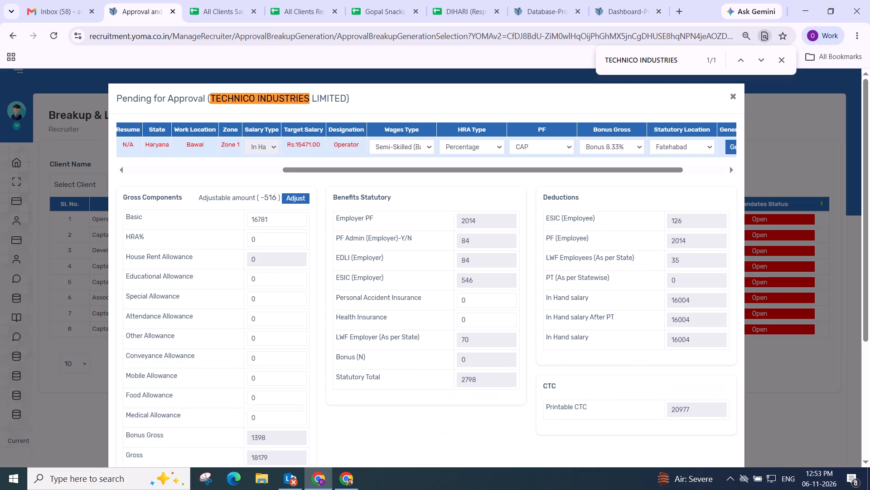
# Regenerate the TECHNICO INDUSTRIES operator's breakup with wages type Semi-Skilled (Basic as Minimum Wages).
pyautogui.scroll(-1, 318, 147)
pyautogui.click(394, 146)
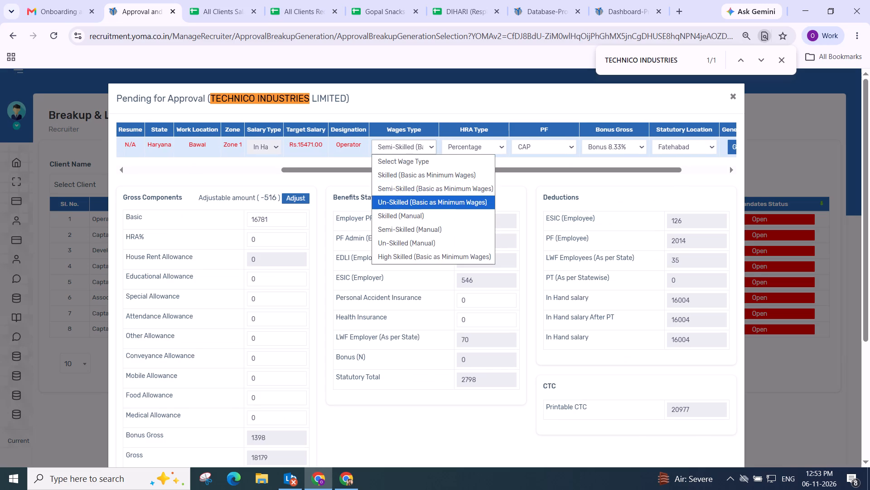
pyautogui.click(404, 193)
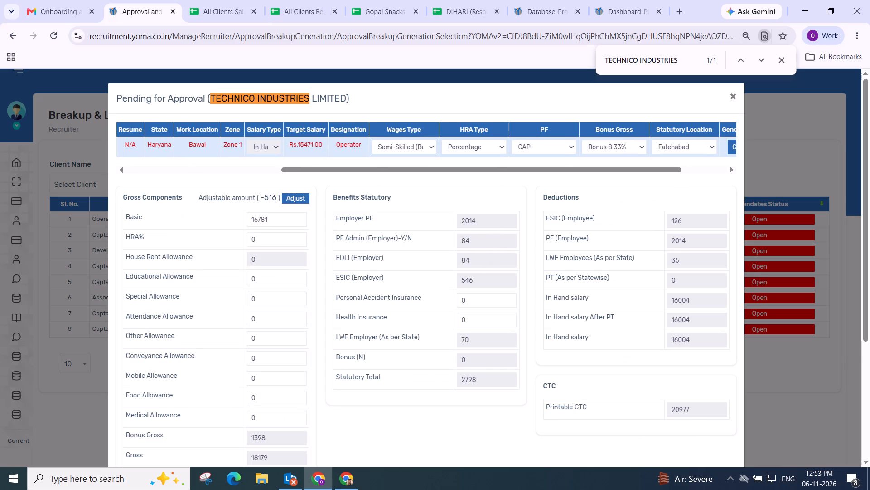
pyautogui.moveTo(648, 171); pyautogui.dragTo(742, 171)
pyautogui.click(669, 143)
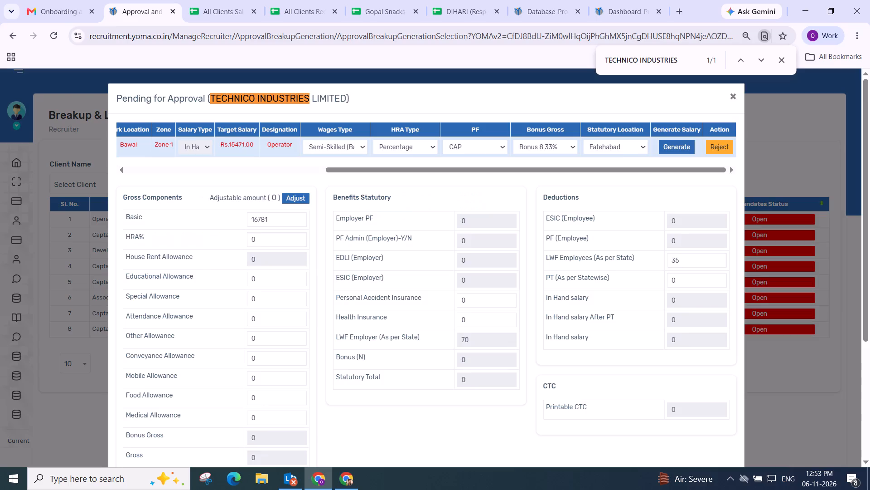
# Change the TECHNICO INDUSTRIES operator's wages type to Un-Skilled (Basic as Minimum Wages) and regenerate the salary breakup.
pyautogui.moveTo(450, 168); pyautogui.dragTo(249, 162)
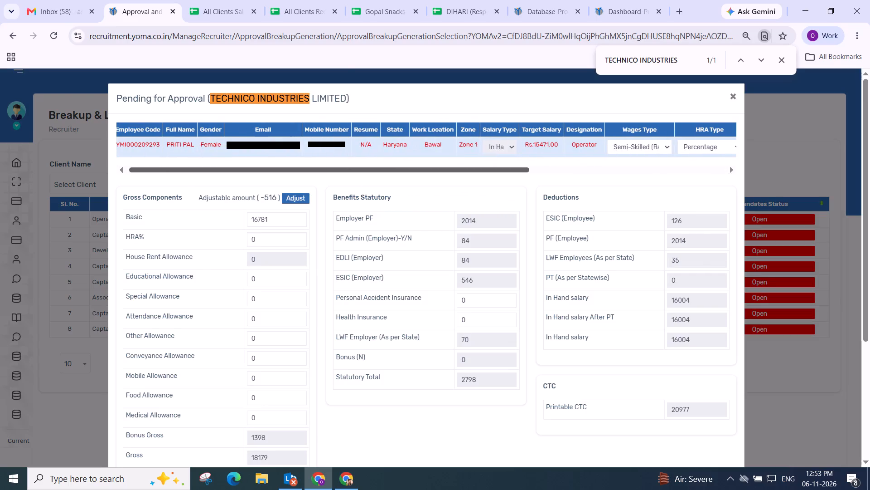
pyautogui.moveTo(249, 162); pyautogui.dragTo(248, 161)
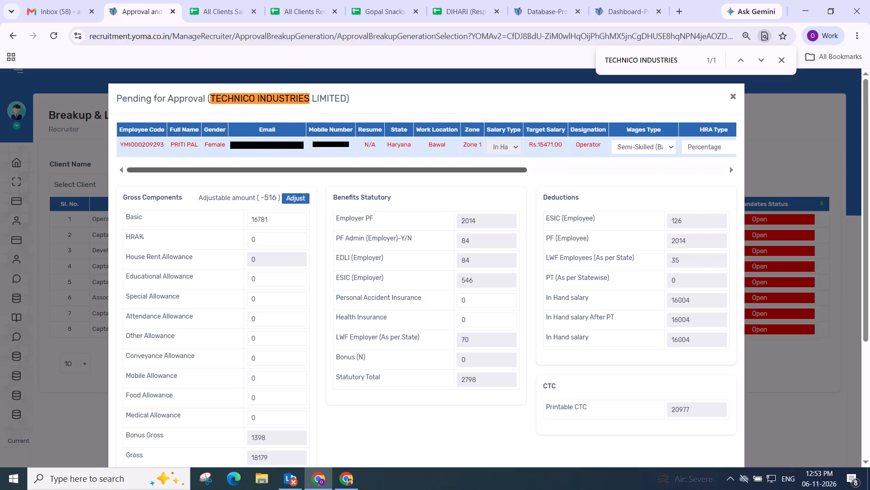
pyautogui.scroll(-1, 323, 175)
pyautogui.scroll(2, 325, 173)
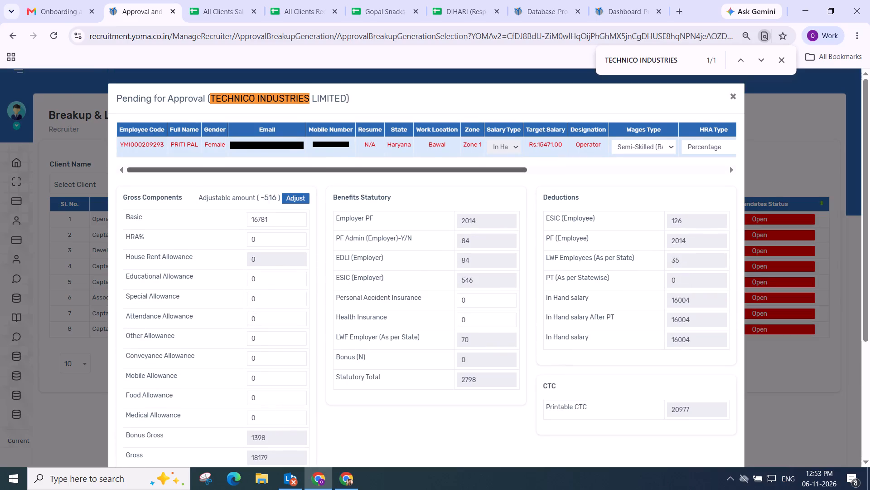
pyautogui.moveTo(280, 168); pyautogui.dragTo(645, 162)
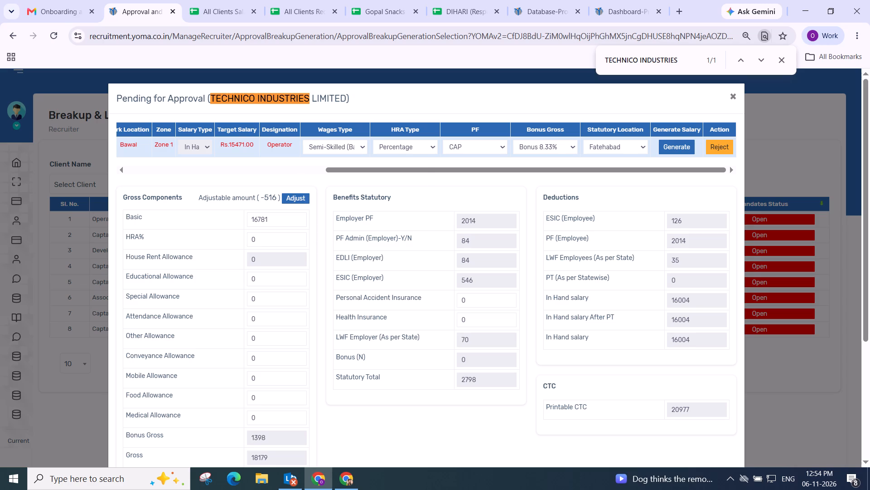
pyautogui.click(341, 148)
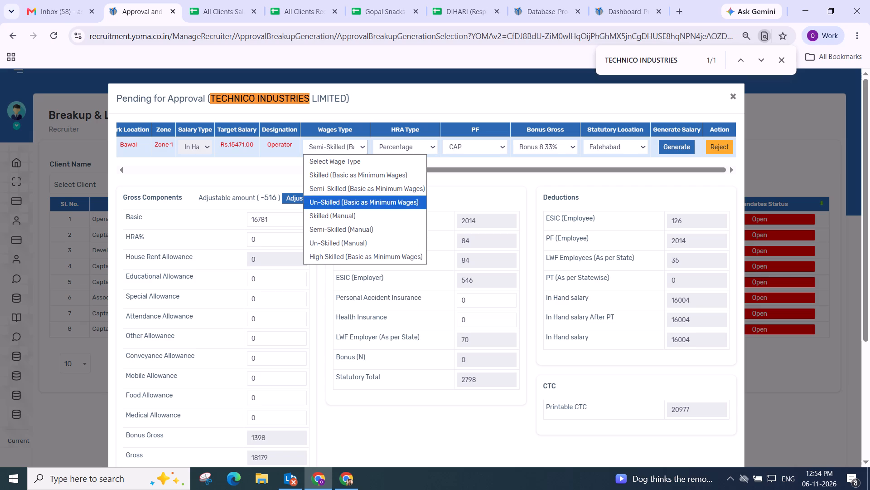
pyautogui.click(355, 206)
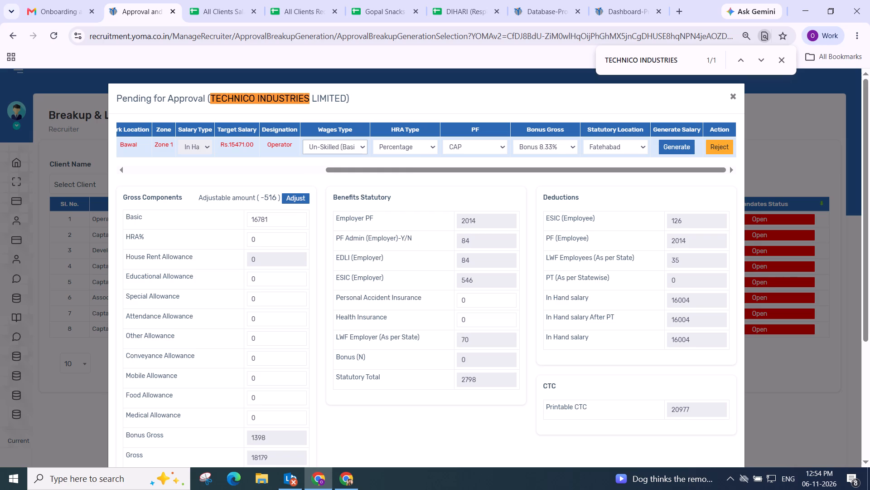
pyautogui.click(671, 140)
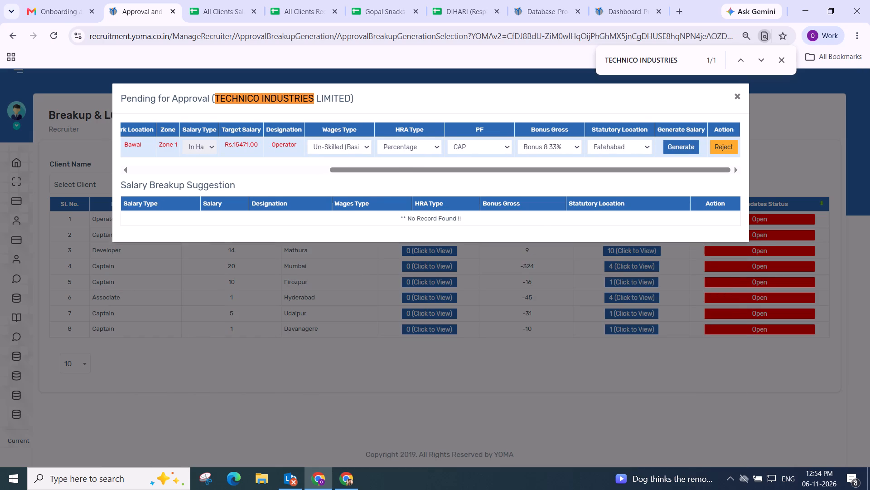
# Adjust the TECHNICO INDUSTRIES operator's breakup to the target salary and save it.
pyautogui.click(300, 197)
pyautogui.scroll(-3, 312, 196)
pyautogui.moveTo(544, 276); pyautogui.dragTo(563, 284)
pyautogui.click(729, 362)
pyautogui.click(480, 333)
pyautogui.scroll(4, 485, 325)
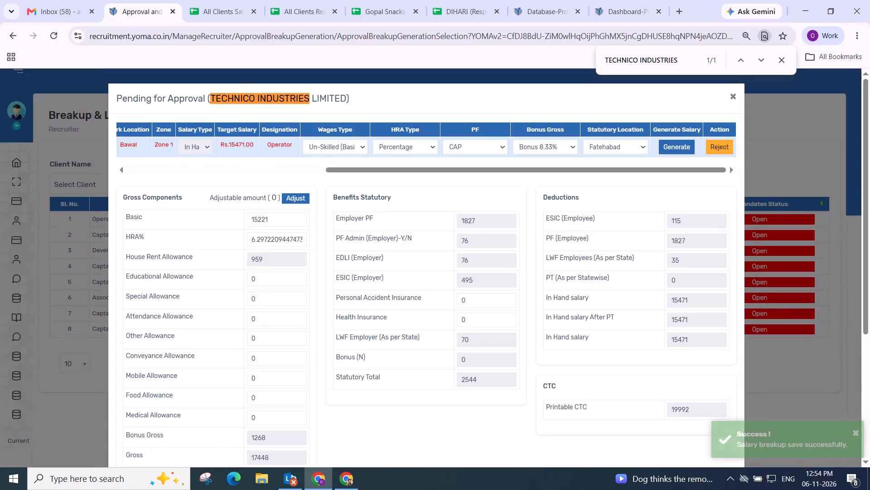
pyautogui.scroll(-2, 469, 193)
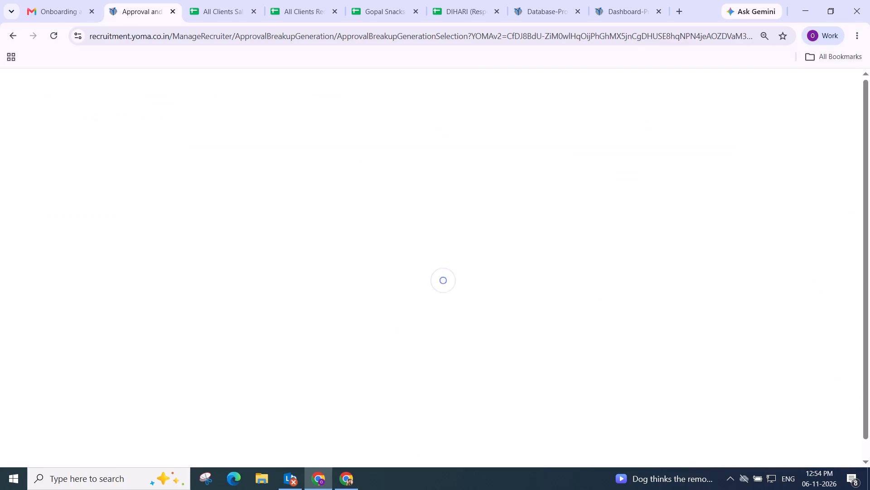
pyautogui.scroll(-2, 470, 193)
pyautogui.scroll(5, 464, 223)
pyautogui.scroll(-1, 344, 288)
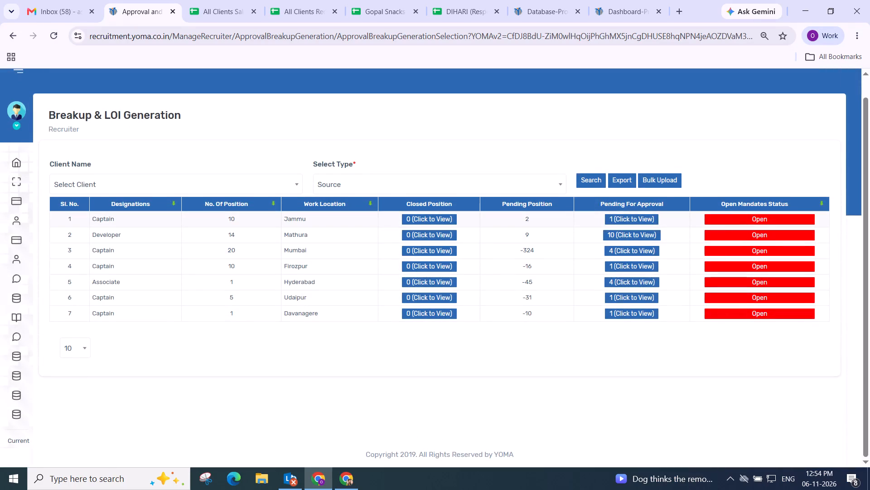
# Generate the Blink Commerce Captain's breakup for Jammu with Semi-Skilled (Basic as Minimum Wages), Percentage HRA, Bonus 8.33% and Jammu statutory location.
pyautogui.click(640, 219)
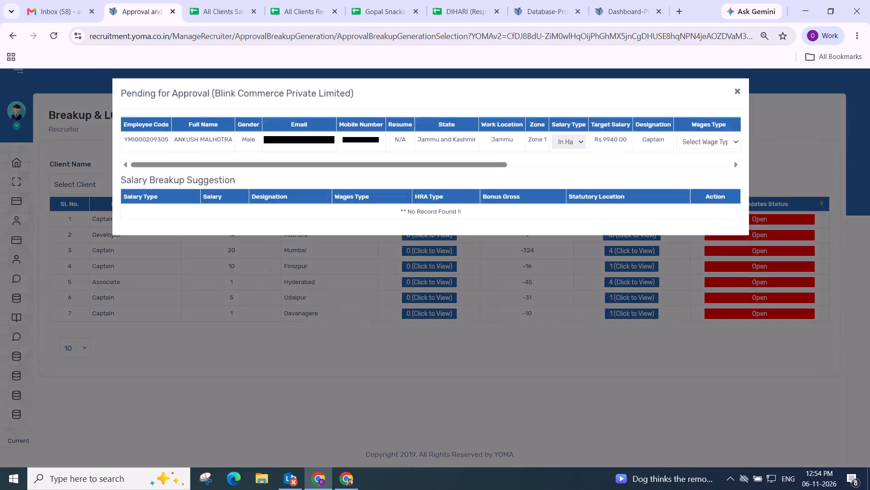
pyautogui.moveTo(318, 167); pyautogui.dragTo(763, 163)
pyautogui.click(335, 153)
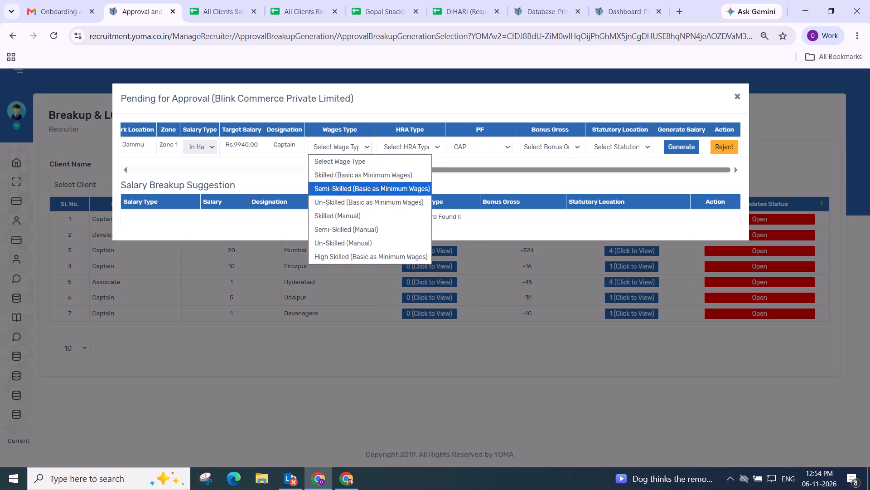
pyautogui.click(344, 184)
pyautogui.click(405, 144)
pyautogui.click(419, 181)
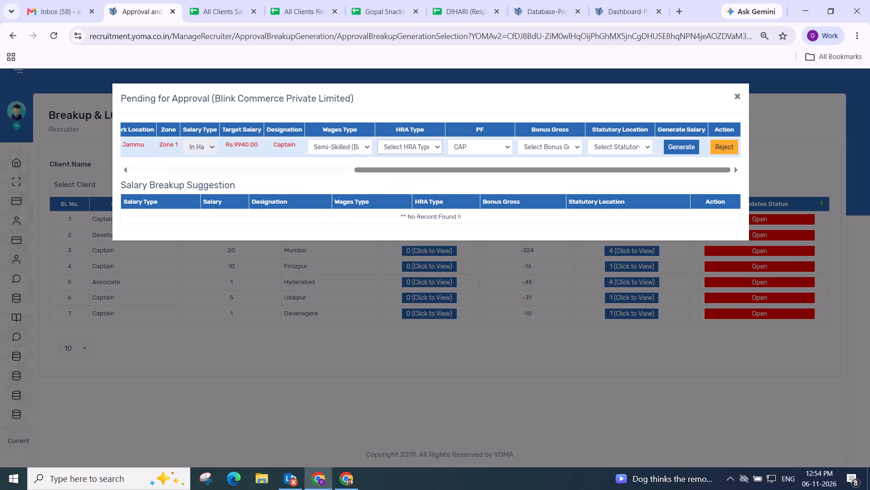
pyautogui.click(543, 145)
pyautogui.click(551, 178)
pyautogui.click(603, 146)
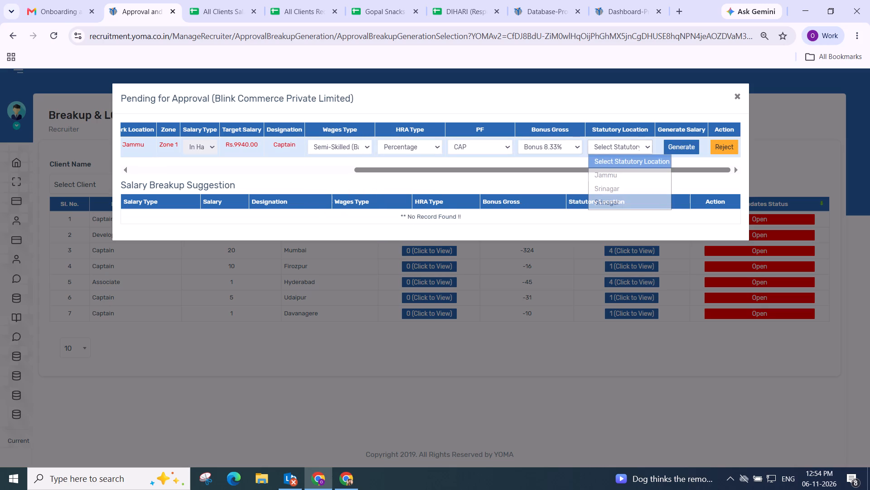
pyautogui.click(609, 180)
pyautogui.click(669, 152)
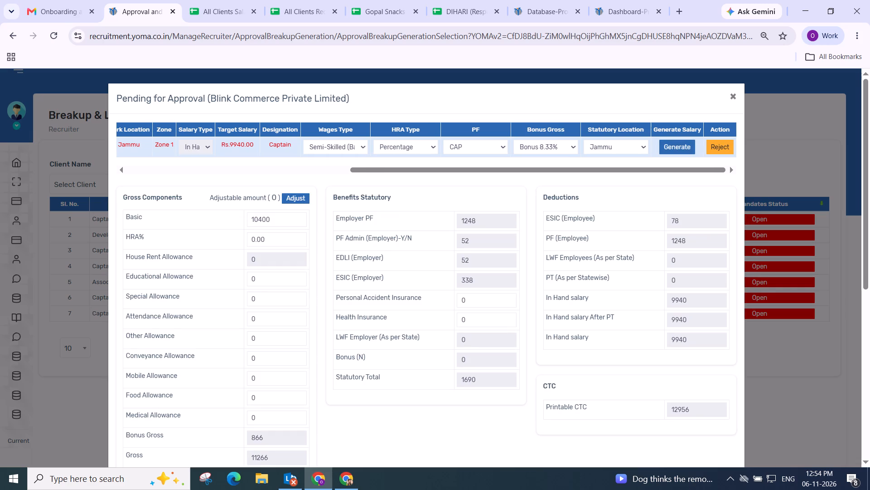
# Adjust the Jammu Captain's salary breakup and save it.
pyautogui.click(303, 197)
pyautogui.scroll(-3, 302, 198)
pyautogui.moveTo(549, 183); pyautogui.dragTo(740, 241)
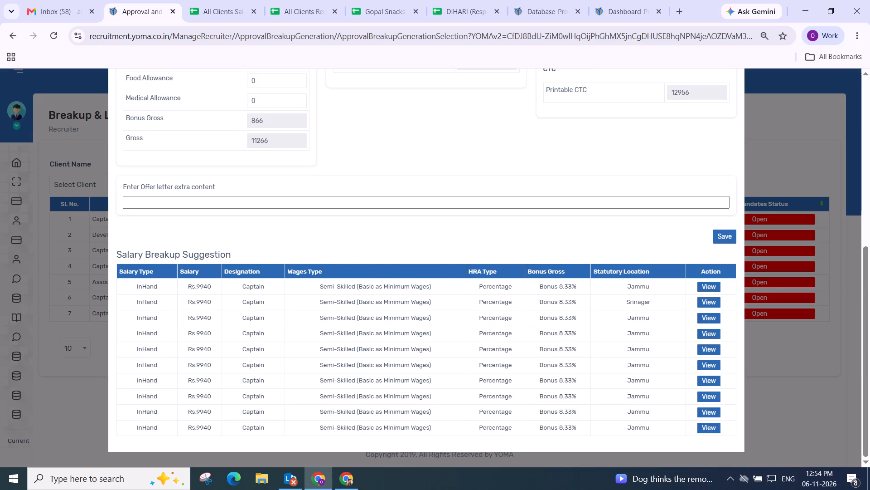
pyautogui.click(721, 235)
pyautogui.click(473, 333)
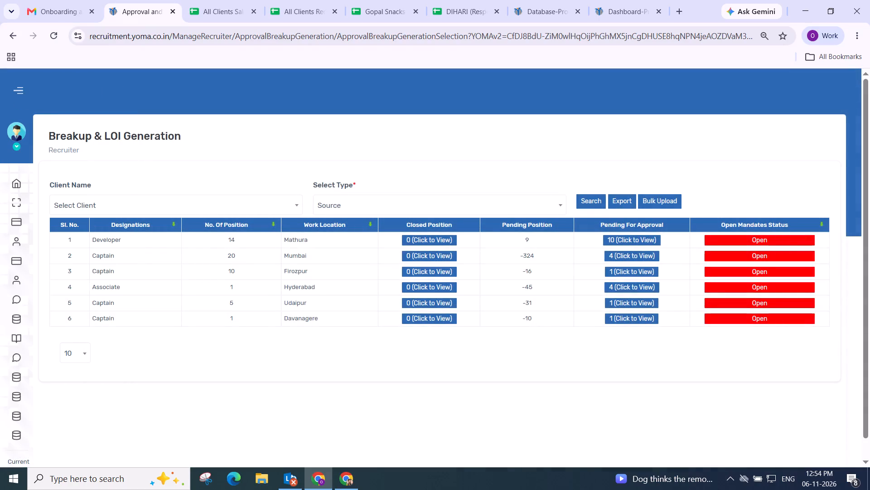
# Generate the Blink Commerce Captain's breakup for Firozpur with Semi-Skilled (Basic as Minimum Wages), Percentage HRA, Bonus 8.33% and Amritsar statutory location.
pyautogui.click(633, 268)
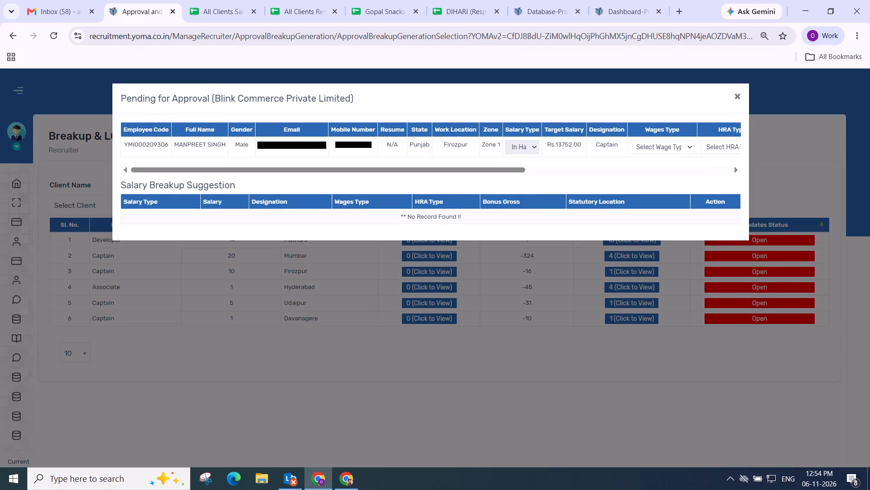
pyautogui.moveTo(192, 172); pyautogui.dragTo(642, 165)
pyautogui.click(328, 143)
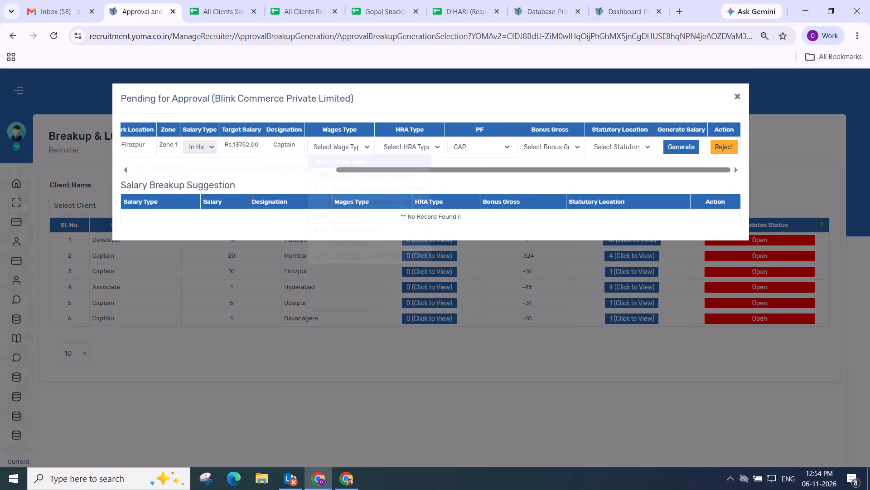
pyautogui.click(342, 187)
pyautogui.click(431, 132)
pyautogui.click(419, 146)
pyautogui.click(421, 171)
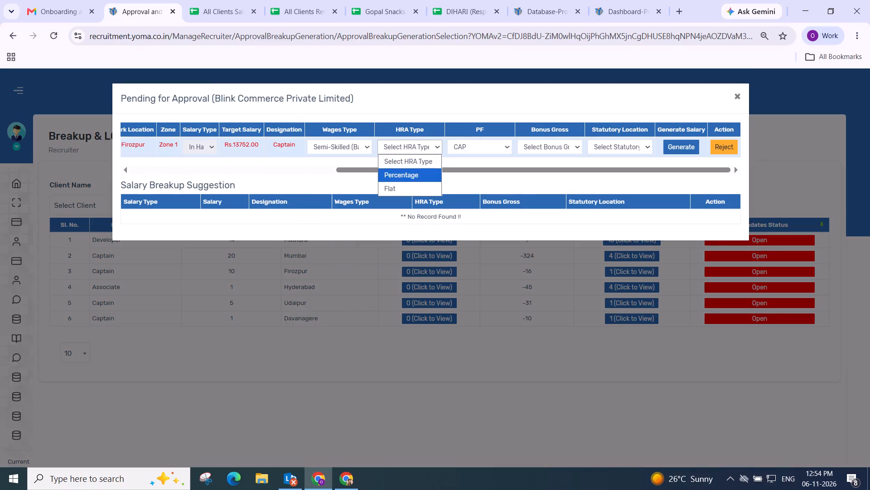
pyautogui.click(543, 144)
pyautogui.click(552, 171)
pyautogui.click(607, 152)
pyautogui.click(608, 188)
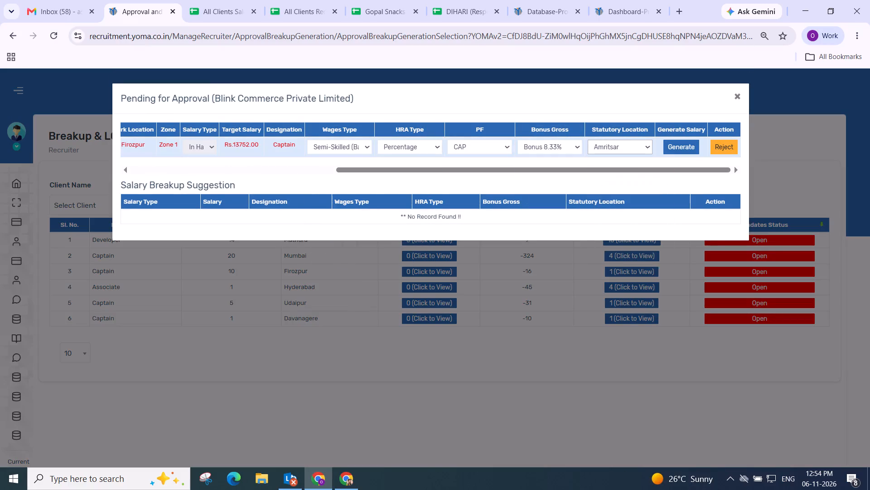
pyautogui.click(677, 153)
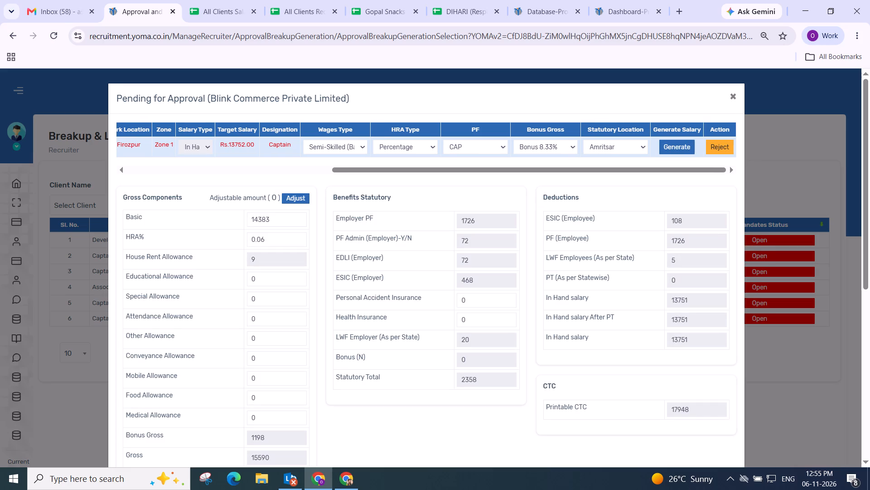
# Adjust the Firozpur Captain's salary breakup and save it.
pyautogui.click(298, 196)
pyautogui.scroll(-2, 298, 196)
pyautogui.moveTo(406, 171); pyautogui.dragTo(421, 170)
pyautogui.click(728, 232)
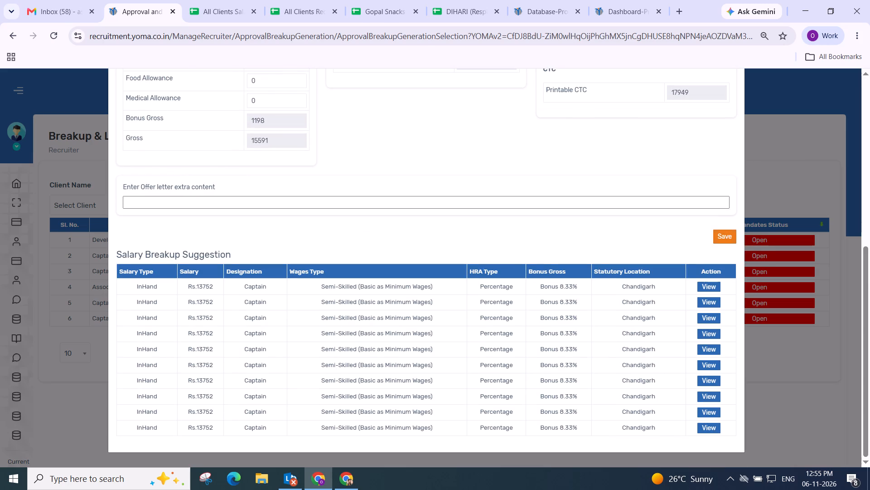
pyautogui.click(470, 327)
# Generate the first listed Mumbai Captain's breakup with Semi-Skilled (Basic as Minimum Wages), Bonus 8.33% and Aurangabad statutory location.
pyautogui.scroll(2, 470, 327)
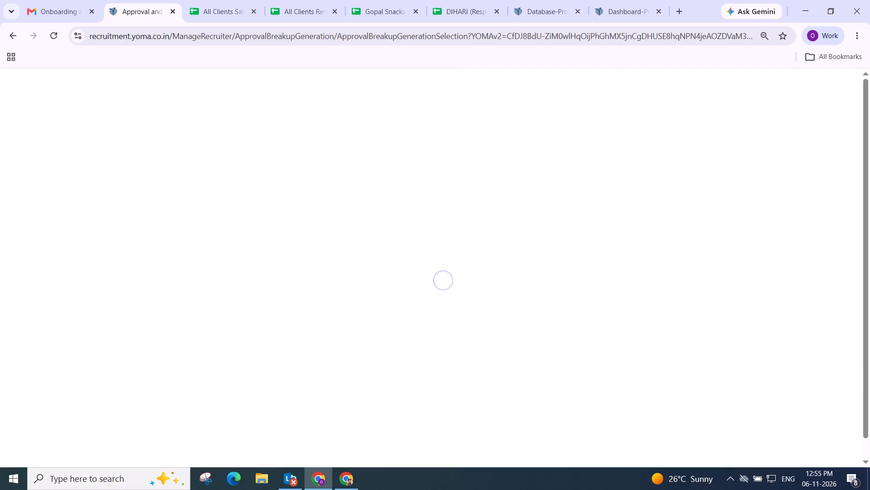
pyautogui.scroll(-2, 467, 247)
pyautogui.scroll(4, 474, 248)
pyautogui.scroll(-2, 475, 249)
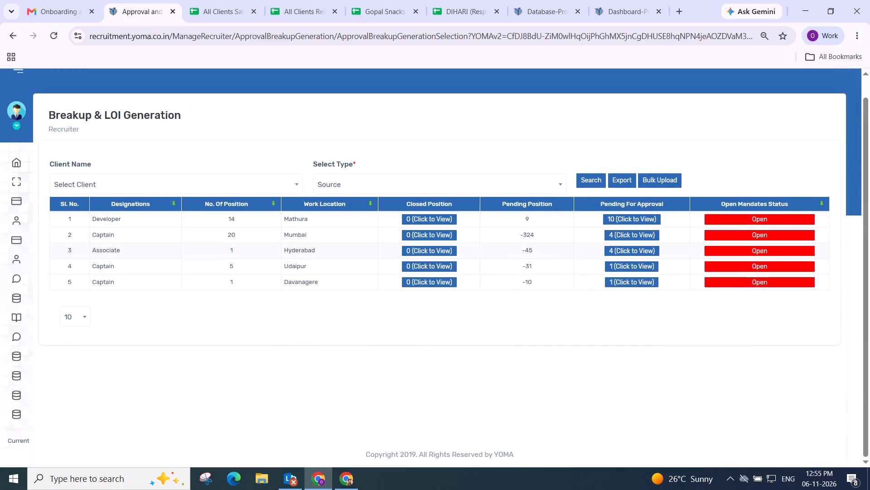
pyautogui.click(629, 235)
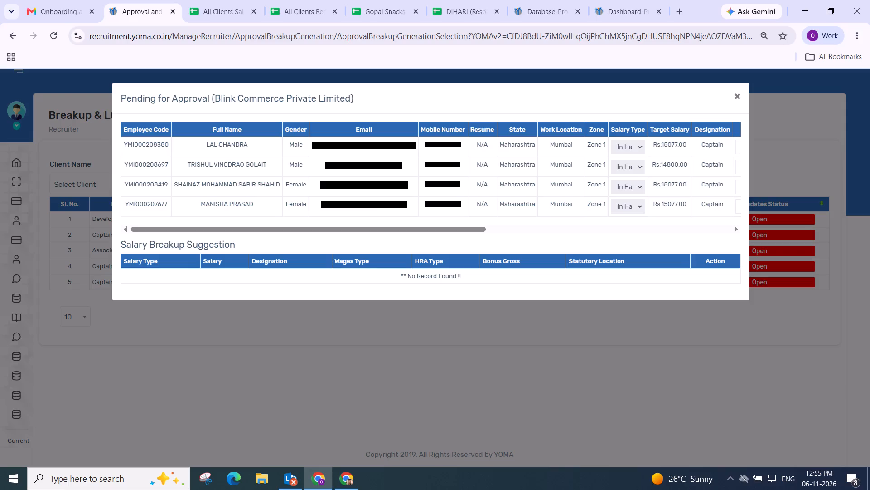
pyautogui.moveTo(212, 228); pyautogui.dragTo(570, 212)
pyautogui.click(341, 150)
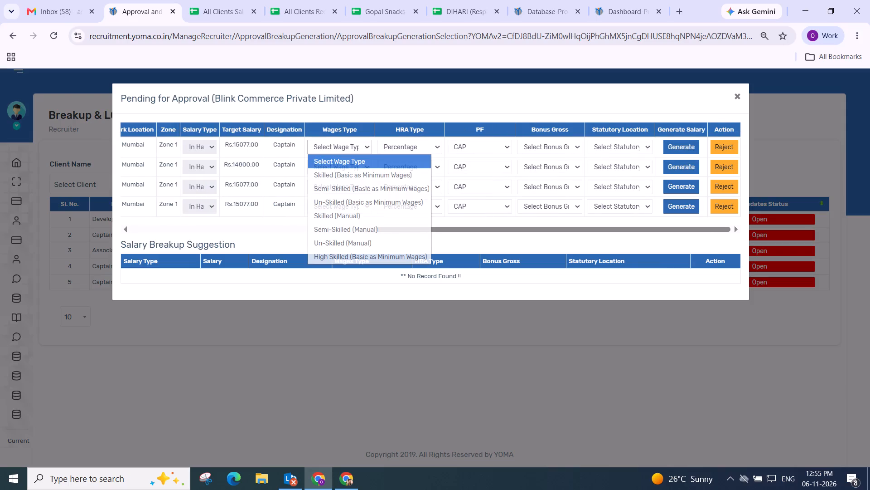
pyautogui.click(346, 187)
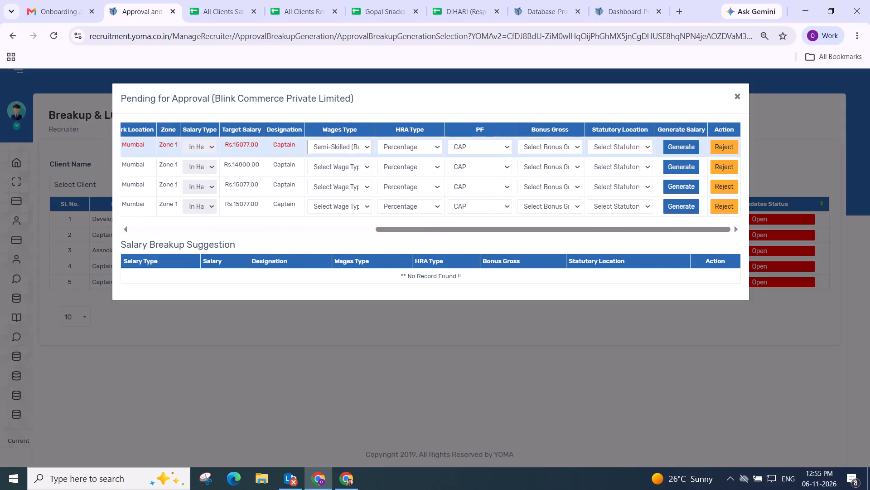
pyautogui.click(539, 142)
pyautogui.click(549, 176)
pyautogui.click(610, 149)
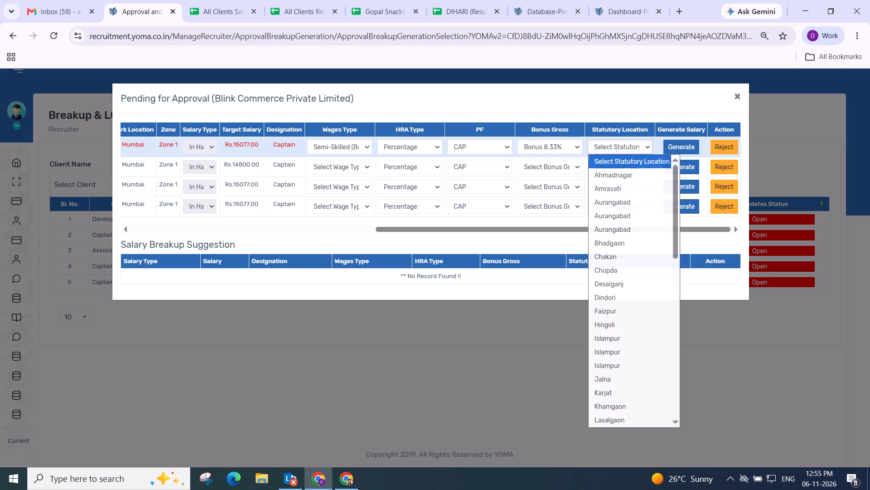
pyautogui.click(613, 198)
pyautogui.click(676, 152)
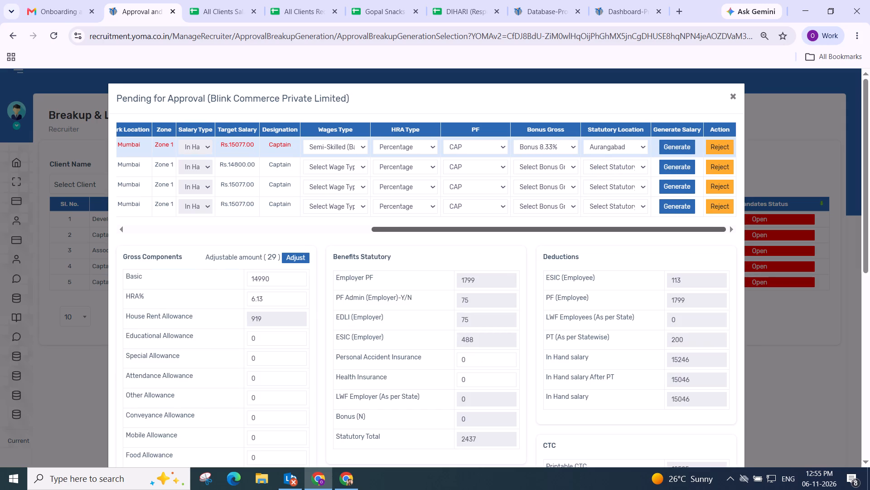
# Adjust the Mumbai Captain's breakup to the target salary, check the components and save it.
pyautogui.click(295, 259)
pyautogui.scroll(-2, 305, 252)
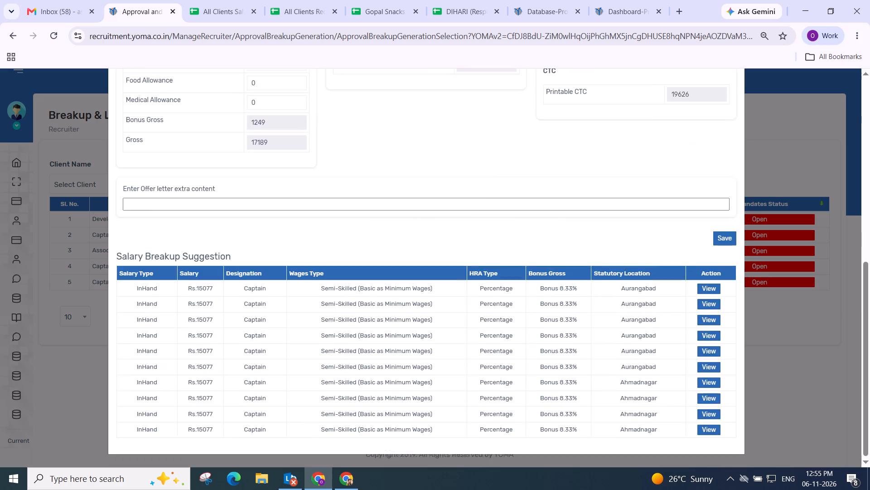
pyautogui.scroll(2, 305, 252)
pyautogui.scroll(-1, 305, 252)
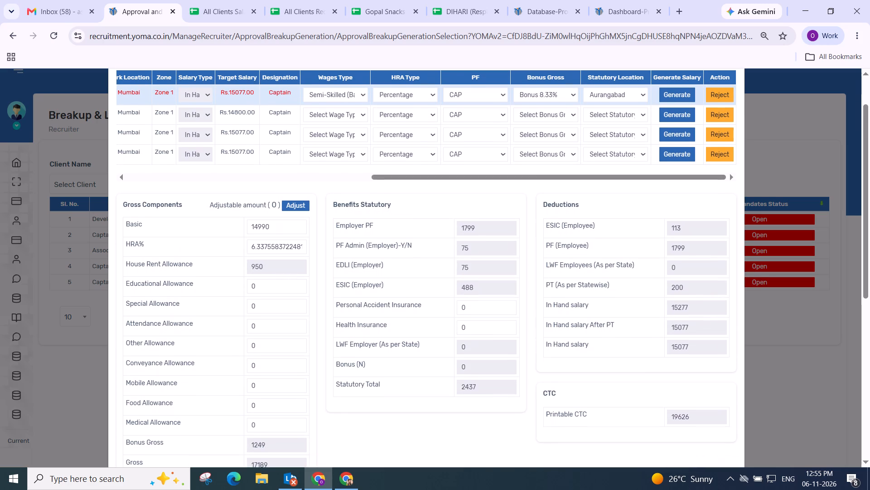
pyautogui.scroll(-1, 305, 252)
pyautogui.scroll(-4, 352, 210)
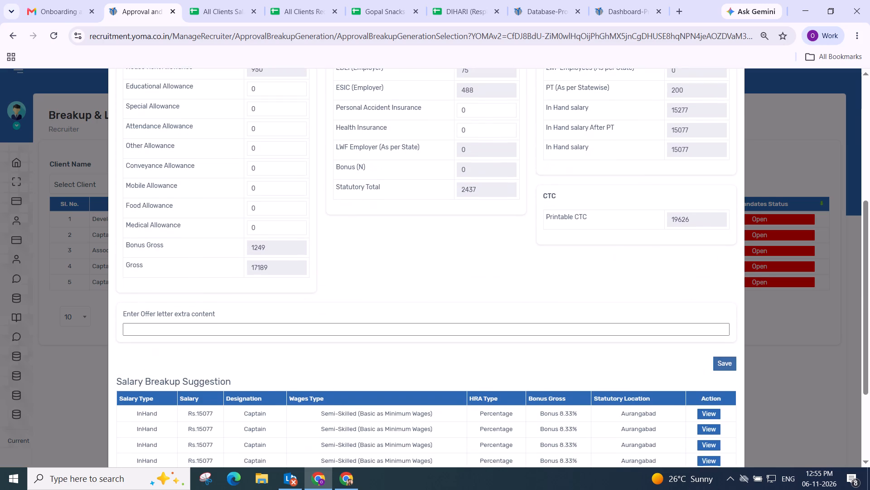
pyautogui.scroll(4, 602, 307)
pyautogui.scroll(-4, 520, 262)
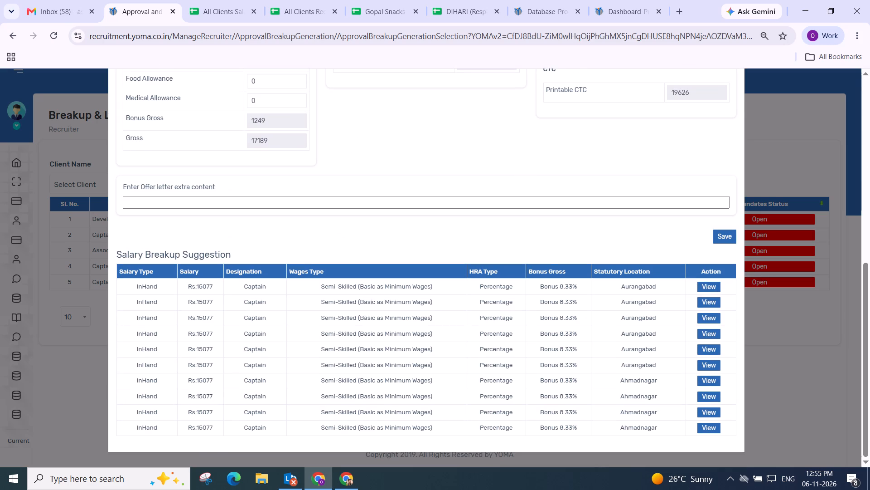
pyautogui.click(718, 235)
pyautogui.click(464, 325)
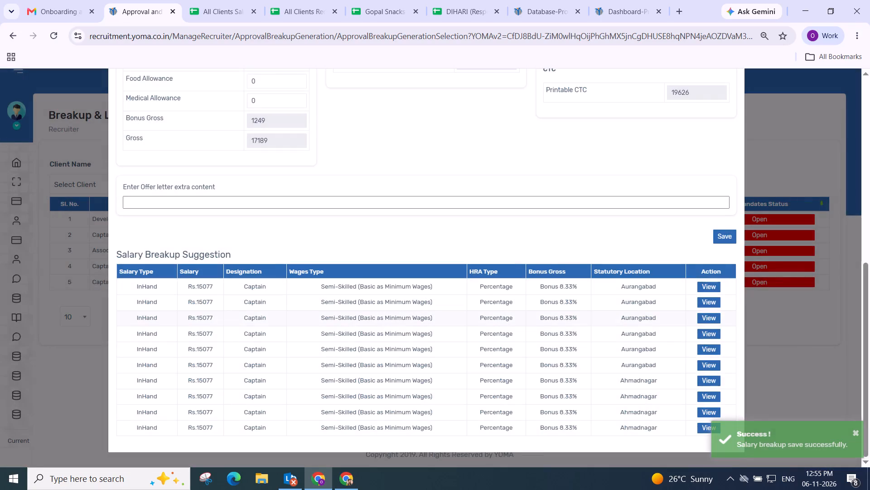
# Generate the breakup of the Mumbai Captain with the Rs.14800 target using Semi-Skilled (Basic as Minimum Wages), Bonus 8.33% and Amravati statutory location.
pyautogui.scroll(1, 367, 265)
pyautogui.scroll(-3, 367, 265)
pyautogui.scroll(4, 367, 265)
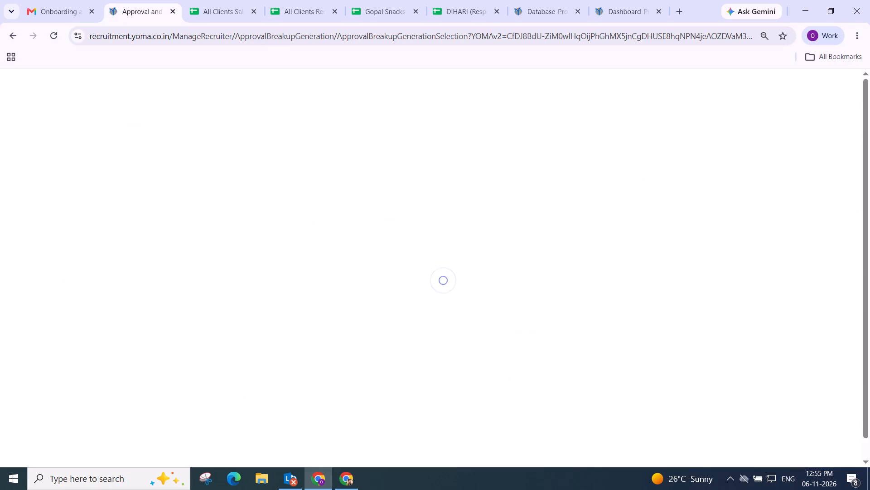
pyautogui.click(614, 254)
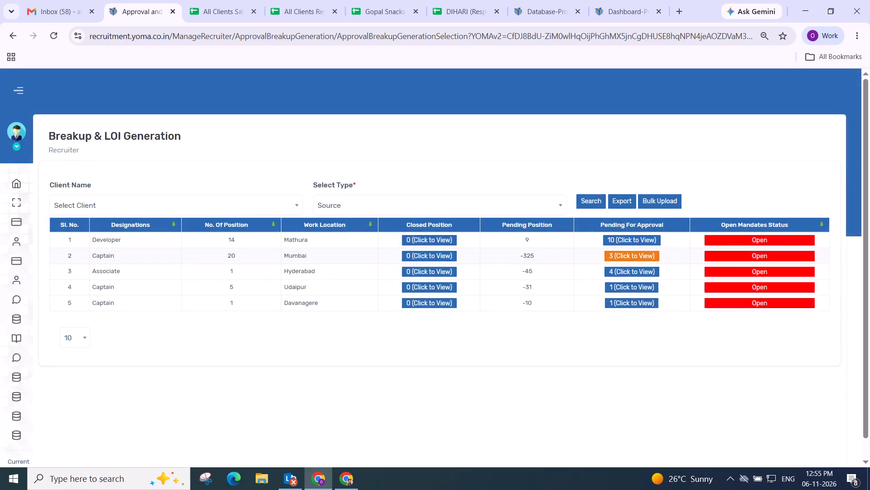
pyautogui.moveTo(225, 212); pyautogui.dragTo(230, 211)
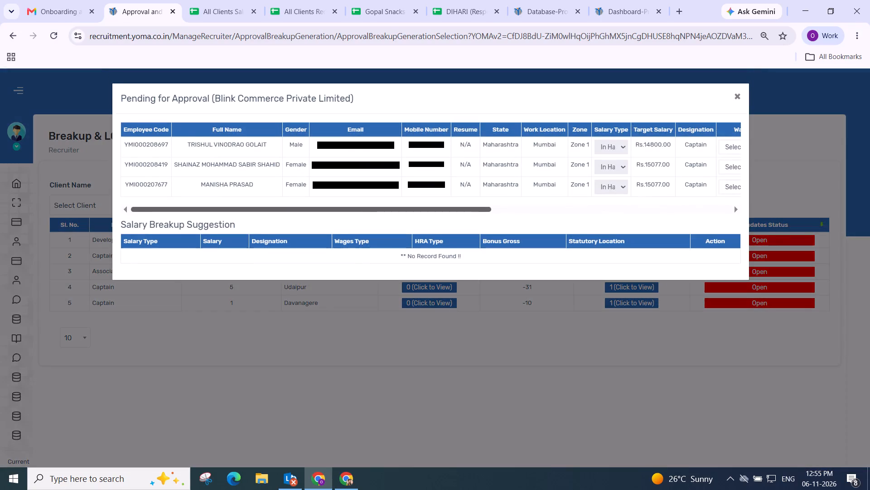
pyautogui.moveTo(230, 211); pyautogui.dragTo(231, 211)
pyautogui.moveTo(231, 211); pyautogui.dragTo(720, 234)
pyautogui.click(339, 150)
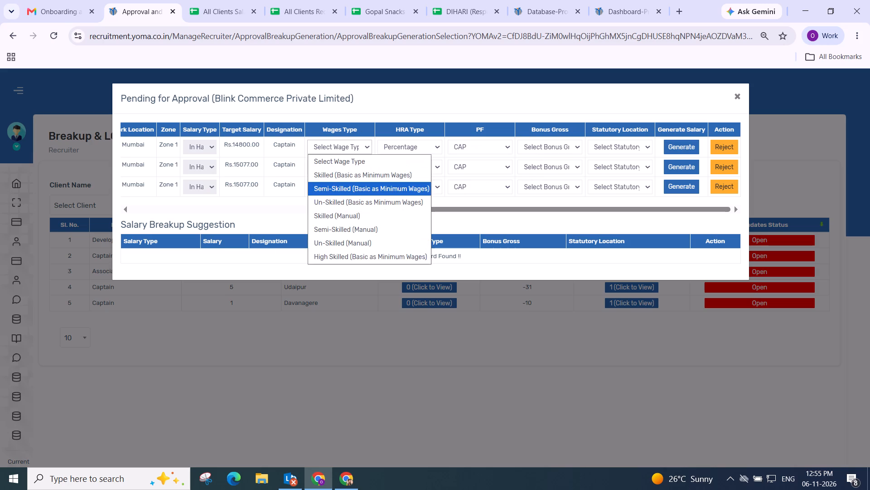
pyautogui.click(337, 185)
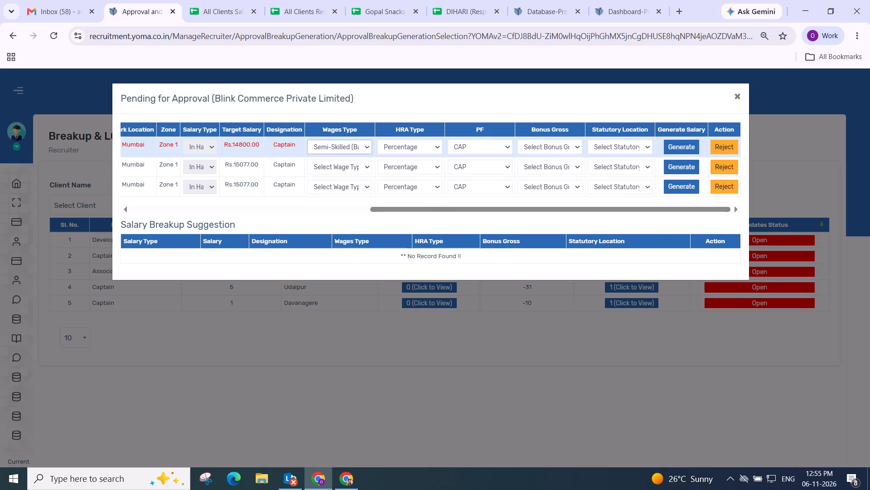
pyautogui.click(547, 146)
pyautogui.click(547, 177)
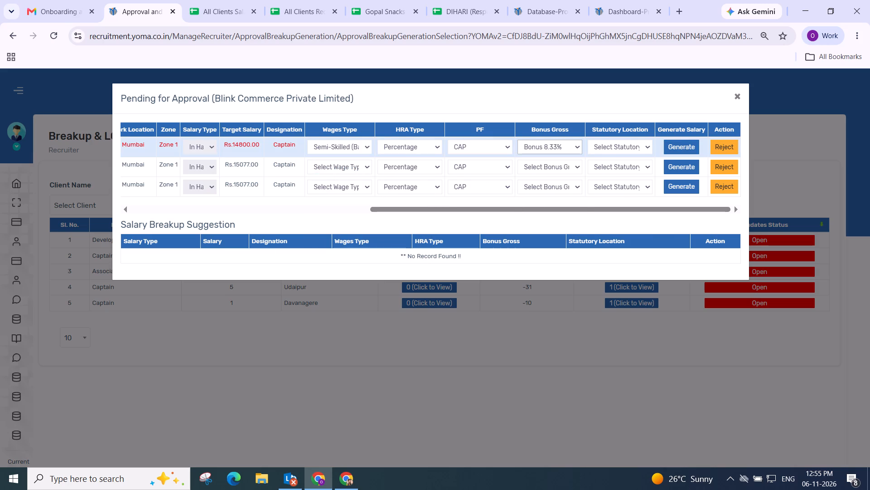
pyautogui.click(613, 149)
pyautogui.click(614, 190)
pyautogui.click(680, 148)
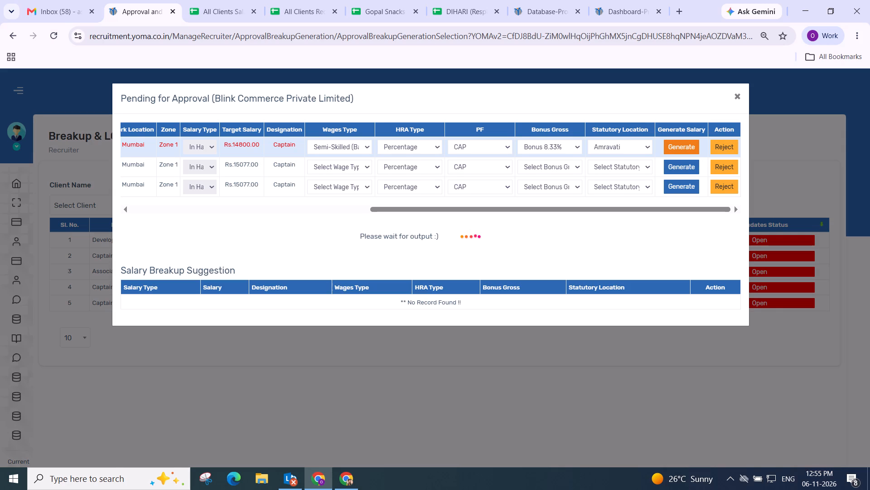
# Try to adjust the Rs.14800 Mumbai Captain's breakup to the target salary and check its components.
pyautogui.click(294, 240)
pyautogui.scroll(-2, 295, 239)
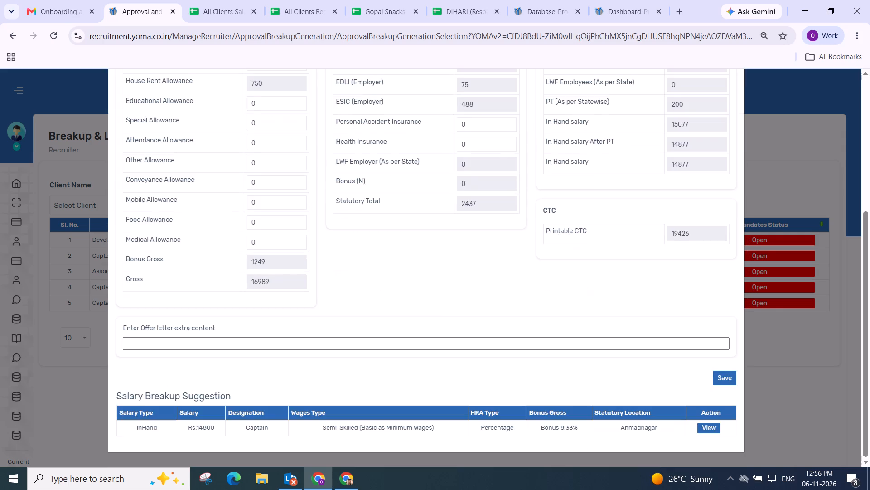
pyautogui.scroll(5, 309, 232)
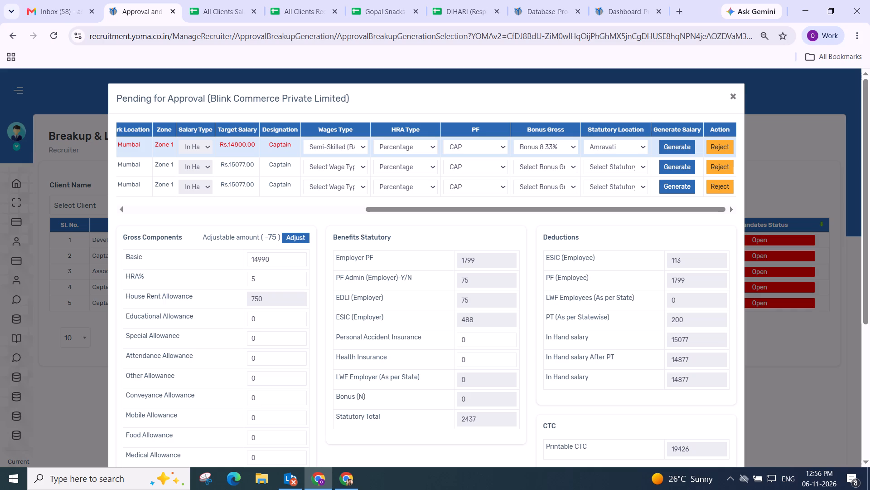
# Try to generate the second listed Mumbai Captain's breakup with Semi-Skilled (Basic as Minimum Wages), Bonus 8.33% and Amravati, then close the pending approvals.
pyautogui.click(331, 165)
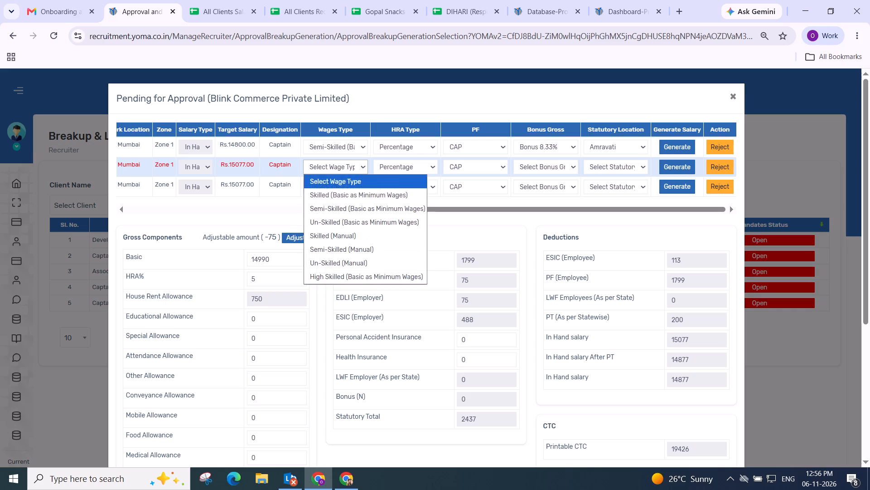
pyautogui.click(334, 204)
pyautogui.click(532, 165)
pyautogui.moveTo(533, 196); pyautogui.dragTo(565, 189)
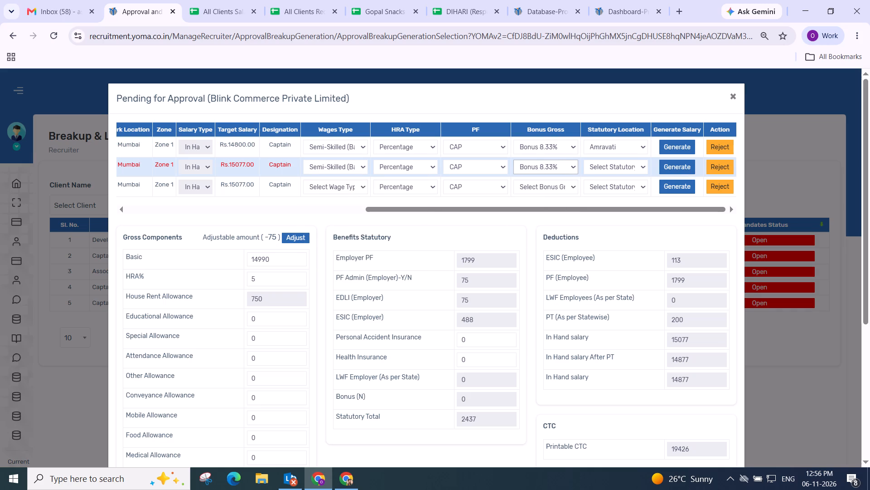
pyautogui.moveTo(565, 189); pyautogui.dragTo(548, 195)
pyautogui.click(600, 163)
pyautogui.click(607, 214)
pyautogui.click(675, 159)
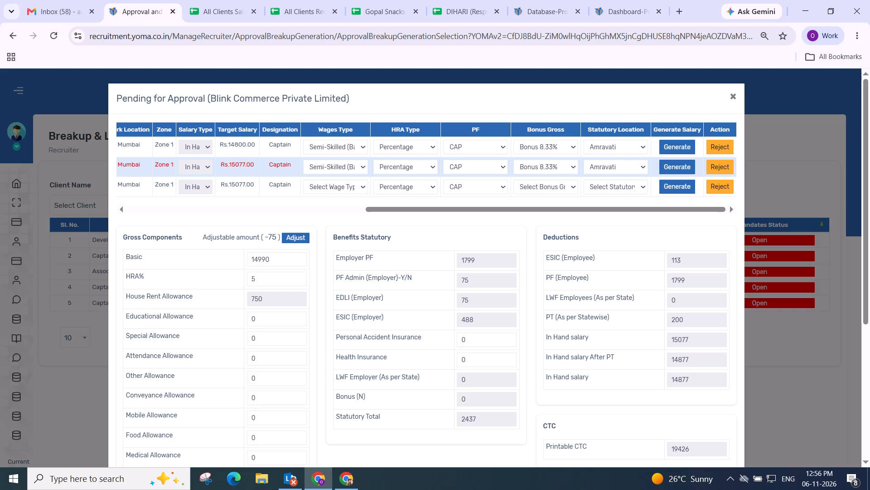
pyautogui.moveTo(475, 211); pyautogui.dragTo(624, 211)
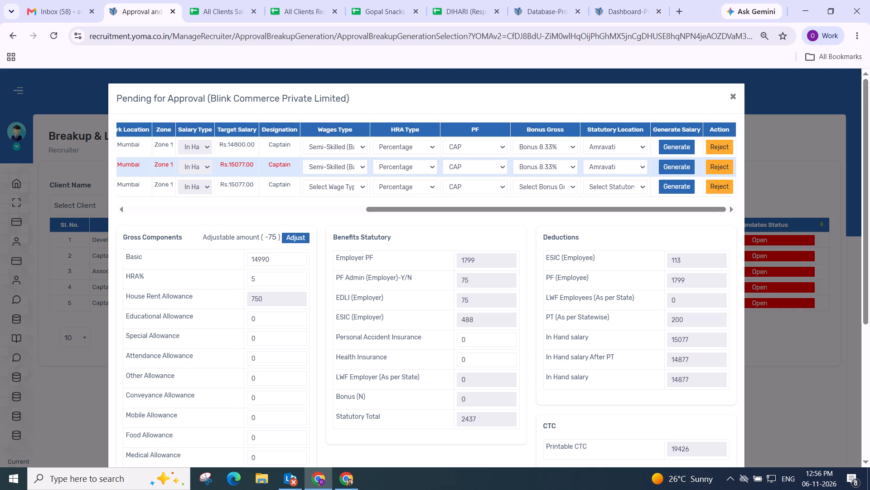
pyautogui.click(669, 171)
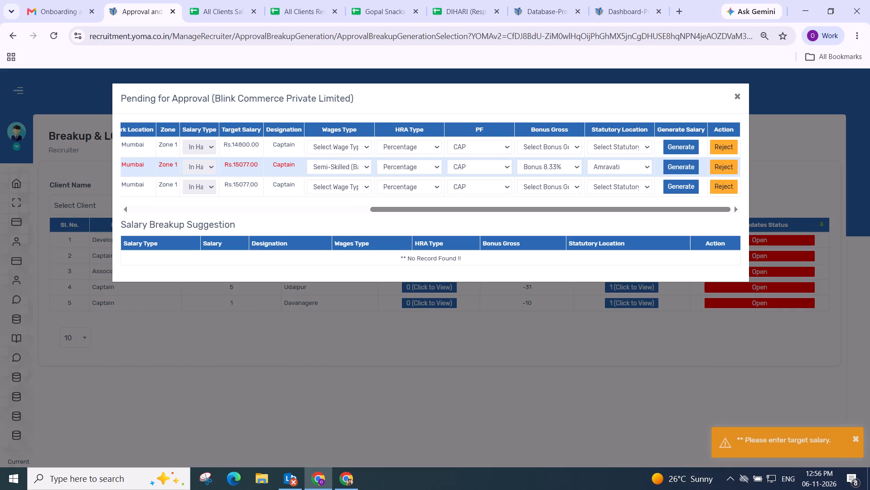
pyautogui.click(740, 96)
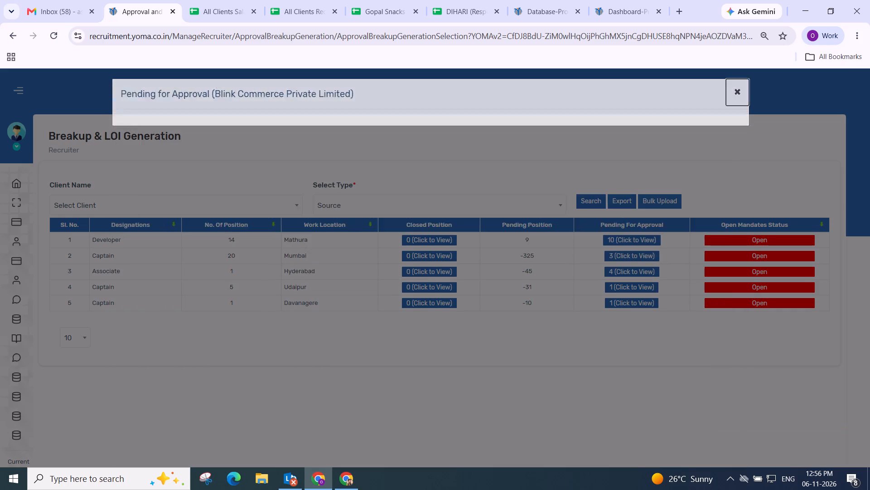
# Rerun the search for Source positions to refresh the pending approvals list.
pyautogui.click(592, 199)
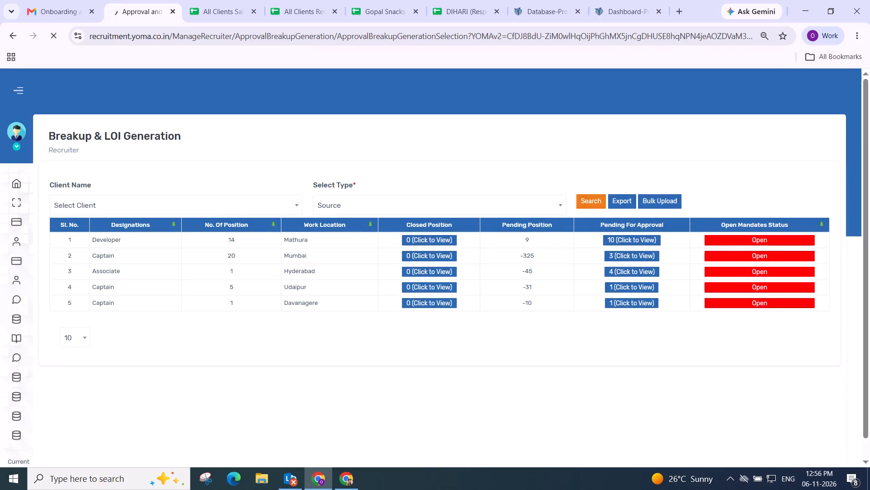
pyautogui.scroll(3, 611, 266)
pyautogui.scroll(-3, 613, 270)
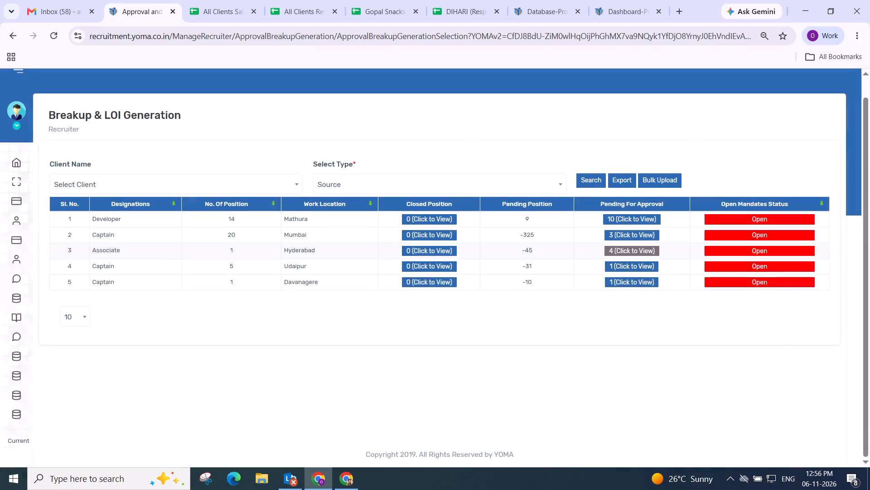
# Generate the breakup of the second listed Mumbai Captain with Semi-Skilled (Basic as Minimum Wages), Bonus 8.33% and Ahmadnagar statutory location.
pyautogui.click(627, 231)
pyautogui.moveTo(300, 206); pyautogui.dragTo(788, 212)
pyautogui.click(334, 166)
pyautogui.click(331, 208)
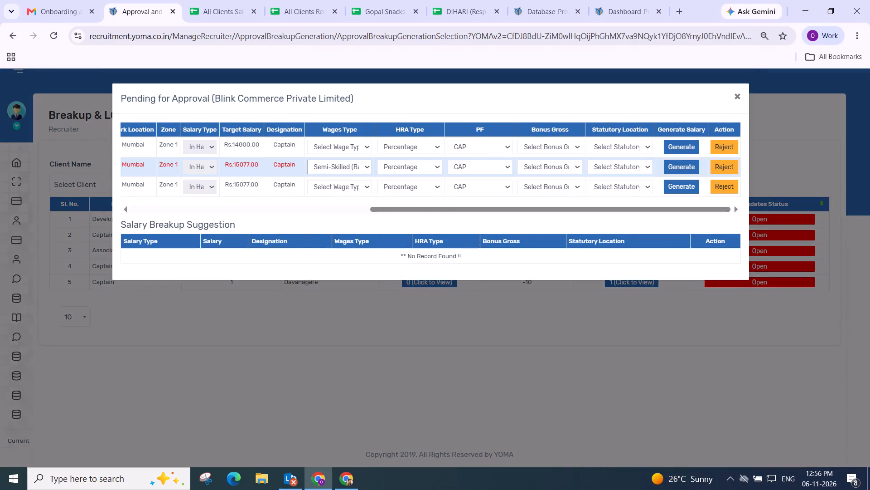
pyautogui.click(542, 166)
pyautogui.click(546, 190)
pyautogui.click(614, 173)
pyautogui.click(613, 195)
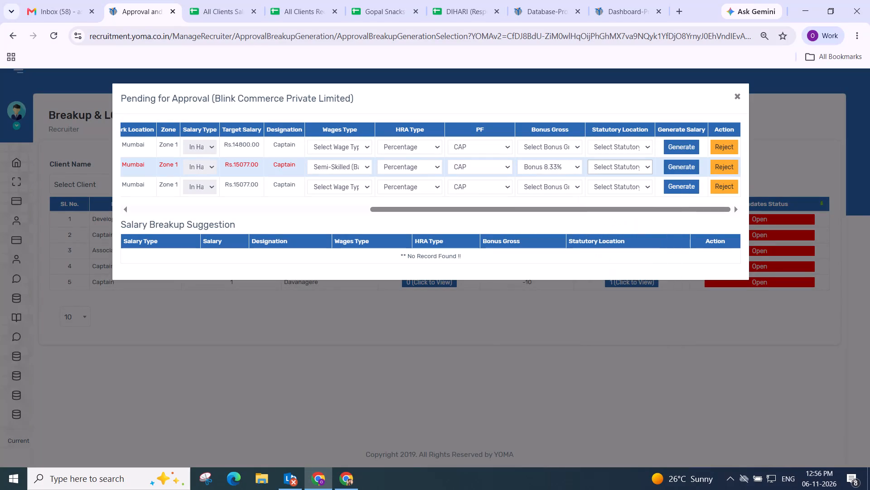
pyautogui.click(681, 166)
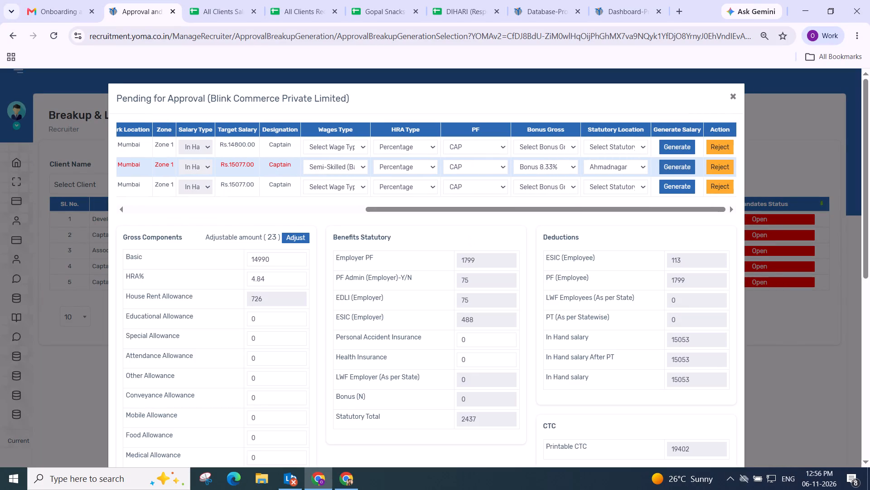
# Adjust the second listed Mumbai Captain's breakup to the Rs.15077 target salary and save it.
pyautogui.click(290, 240)
pyautogui.scroll(-3, 305, 234)
pyautogui.moveTo(491, 162); pyautogui.dragTo(520, 159)
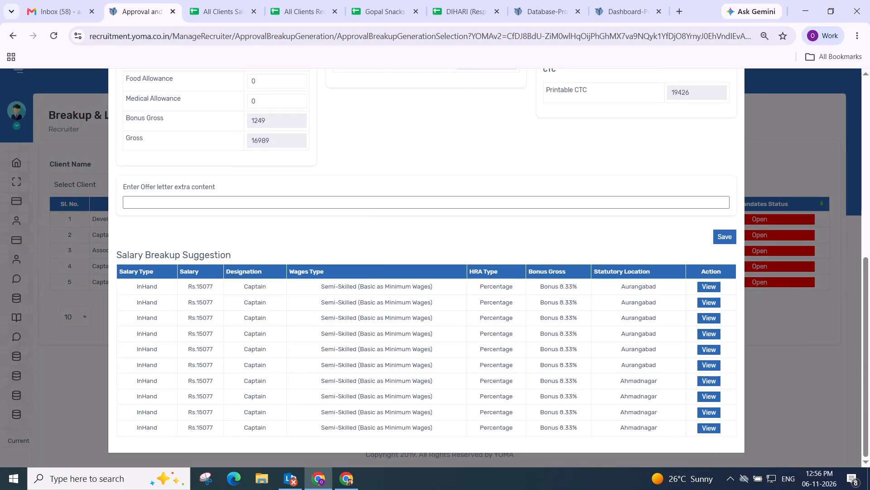
pyautogui.click(724, 231)
pyautogui.click(464, 329)
pyautogui.scroll(4, 512, 295)
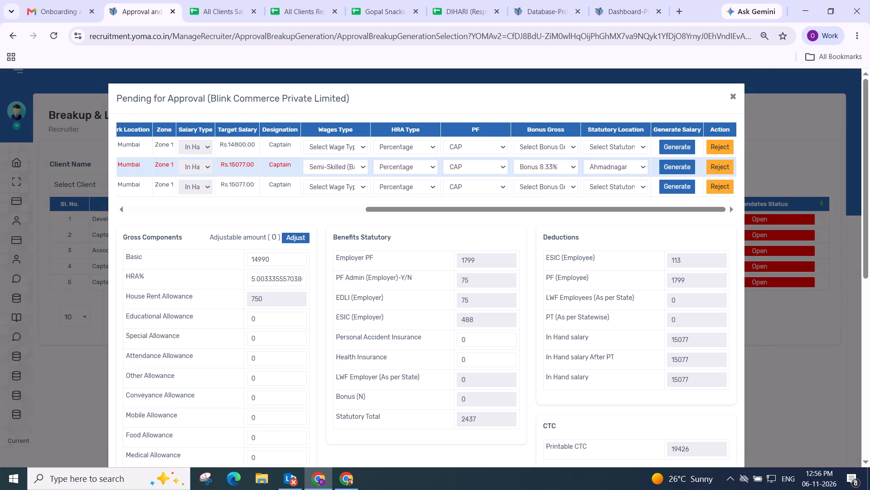
pyautogui.click(785, 114)
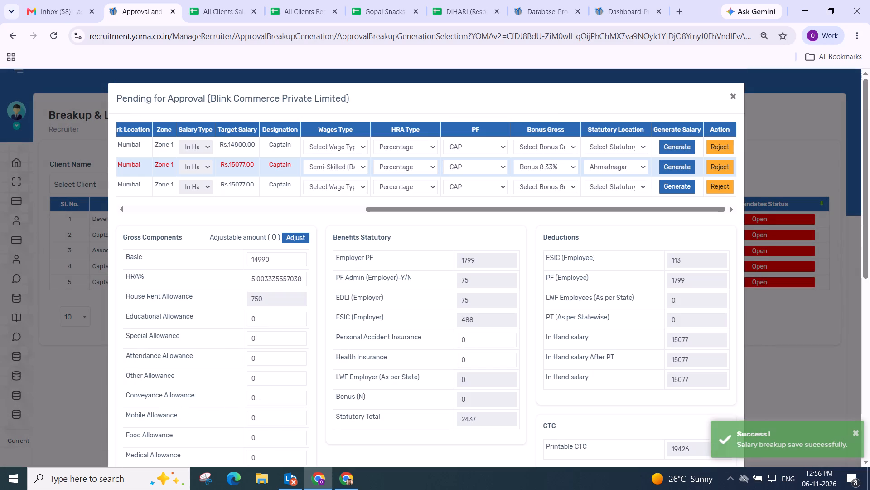
pyautogui.scroll(-4, 568, 191)
pyautogui.scroll(9, 568, 191)
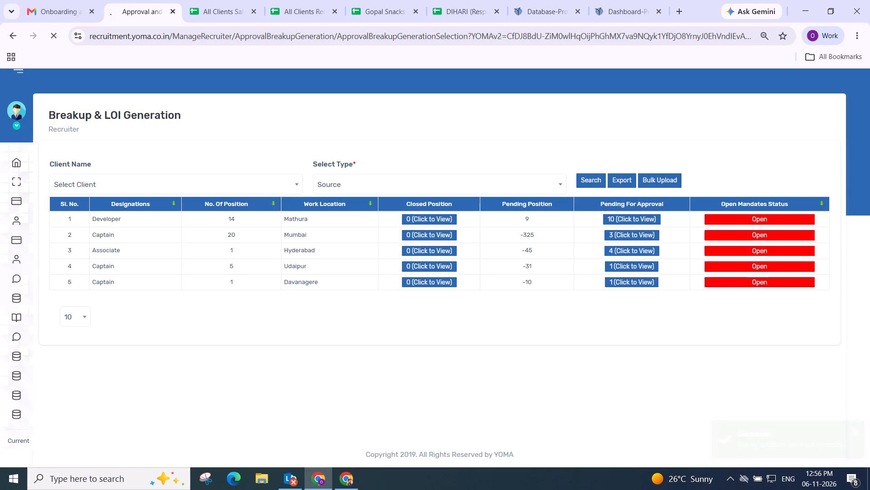
pyautogui.scroll(-3, 519, 201)
pyautogui.scroll(3, 518, 206)
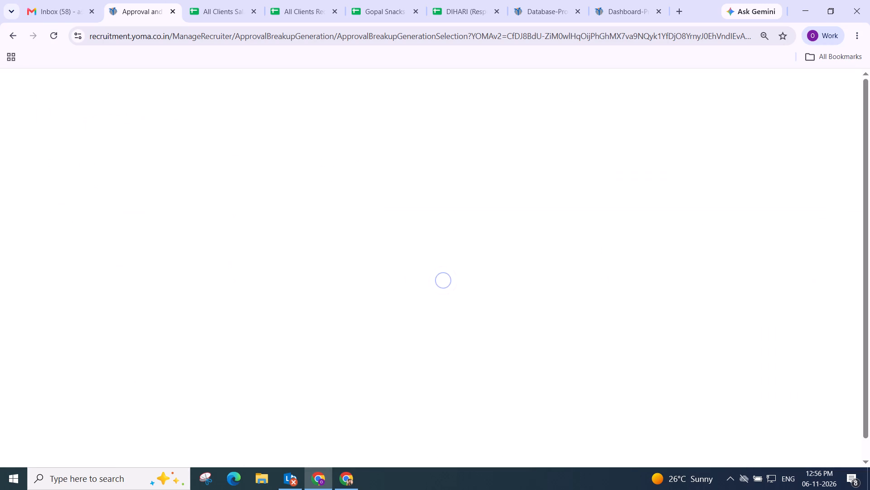
# Generate the remaining Rs.15077 Mumbai Captain's breakup with Semi-Skilled (Basic as Minimum Wages), Percentage HRA, Bonus 8.33% and Aurangabad statutory location.
pyautogui.click(631, 257)
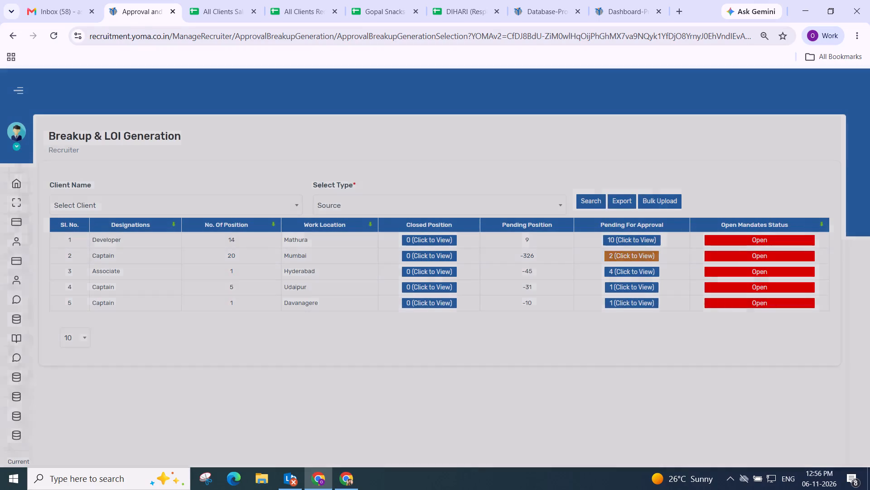
pyautogui.moveTo(270, 188); pyautogui.dragTo(869, 201)
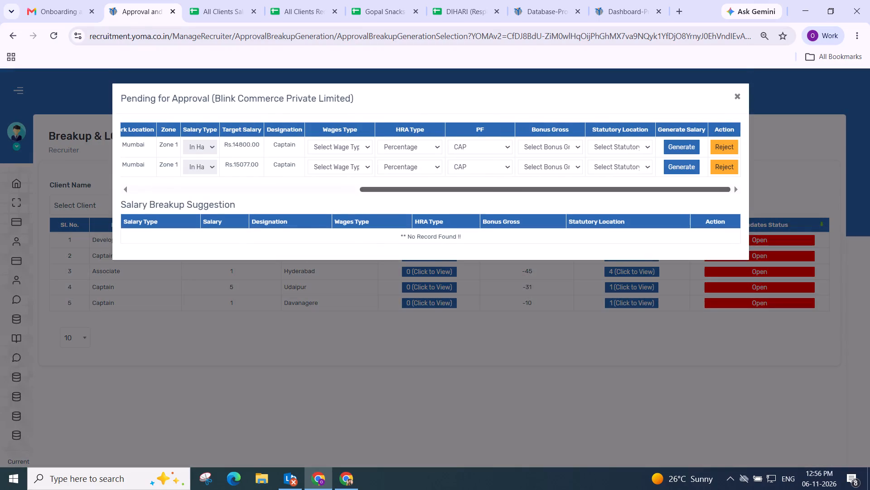
pyautogui.click(350, 167)
pyautogui.click(346, 212)
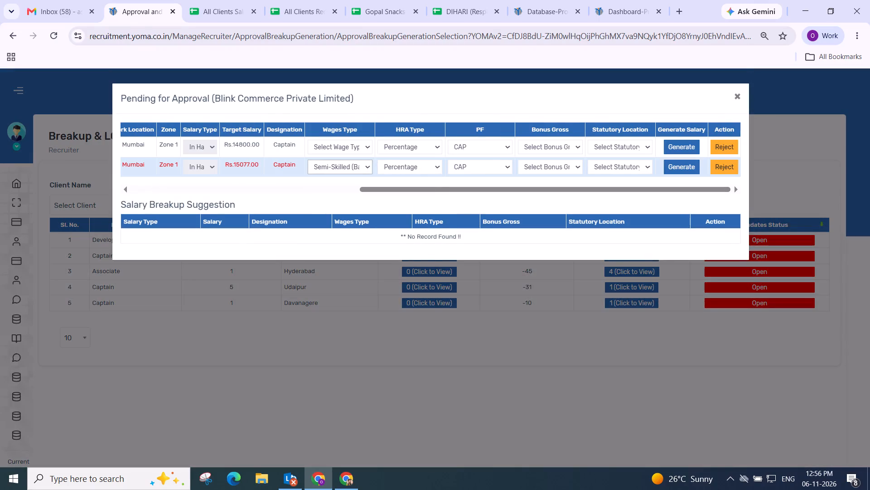
pyautogui.click(408, 166)
pyautogui.click(410, 196)
pyautogui.click(549, 164)
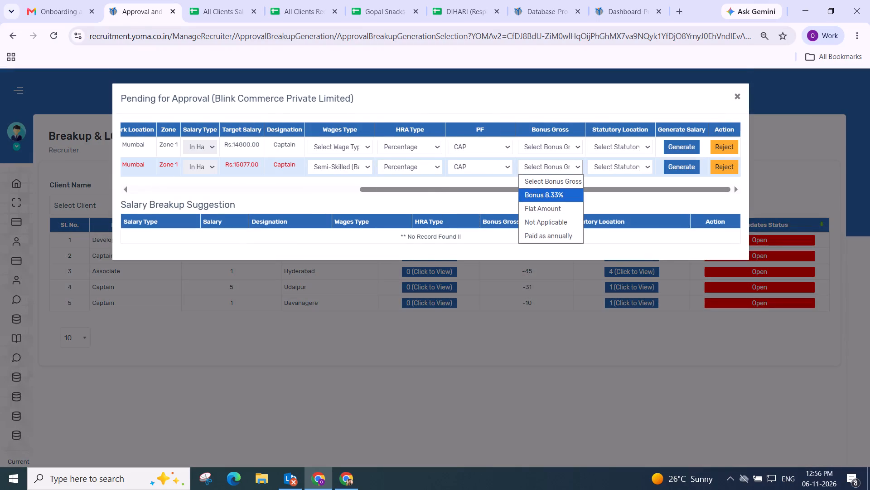
pyautogui.click(550, 193)
pyautogui.moveTo(625, 159); pyautogui.dragTo(626, 164)
pyautogui.click(619, 173)
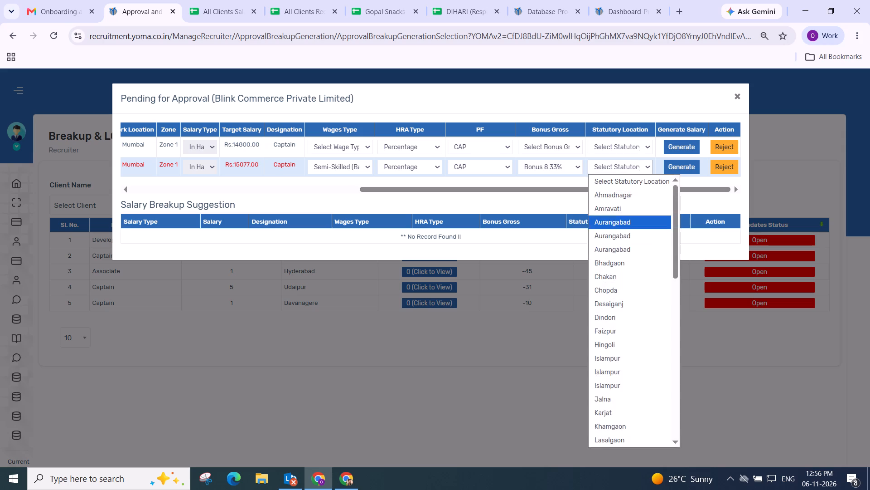
pyautogui.click(610, 222)
pyautogui.click(670, 173)
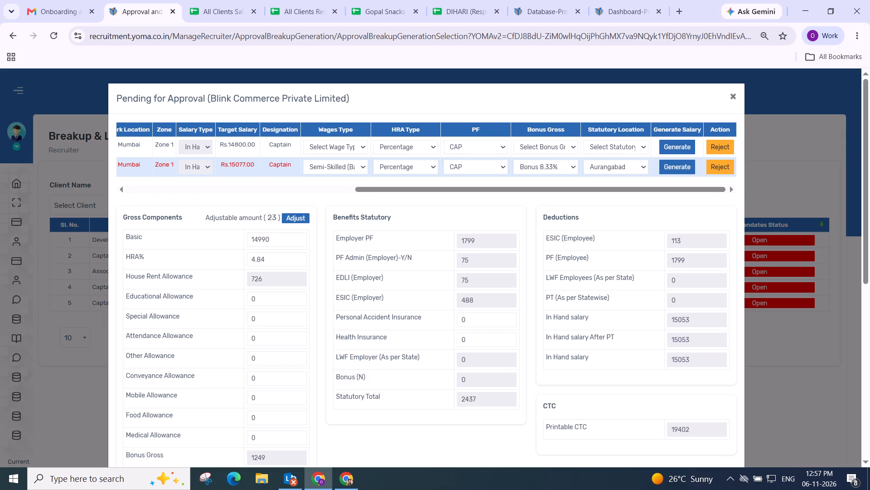
# Adjust the remaining Rs.15077 Mumbai Captain's breakup to the target salary and save it.
pyautogui.click(295, 217)
pyautogui.scroll(-2, 298, 216)
pyautogui.moveTo(337, 162); pyautogui.dragTo(342, 160)
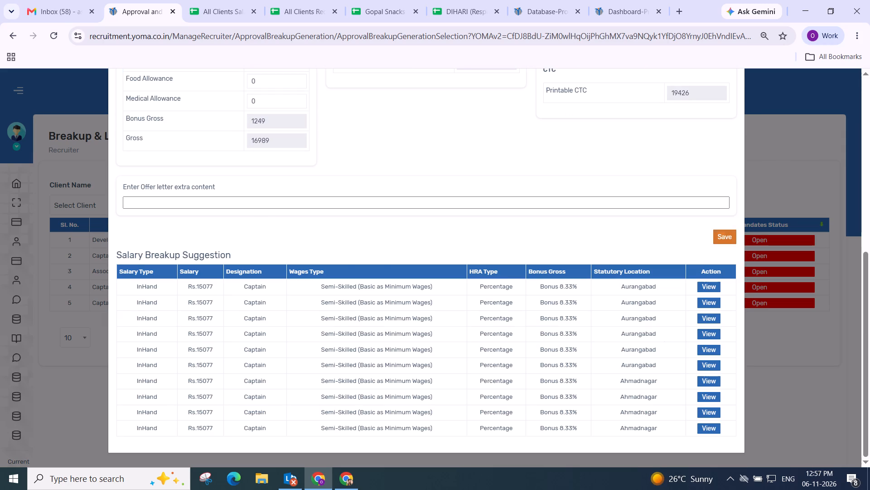
pyautogui.click(729, 234)
pyautogui.click(430, 327)
pyautogui.scroll(3, 459, 294)
pyautogui.scroll(-3, 527, 202)
pyautogui.scroll(3, 449, 195)
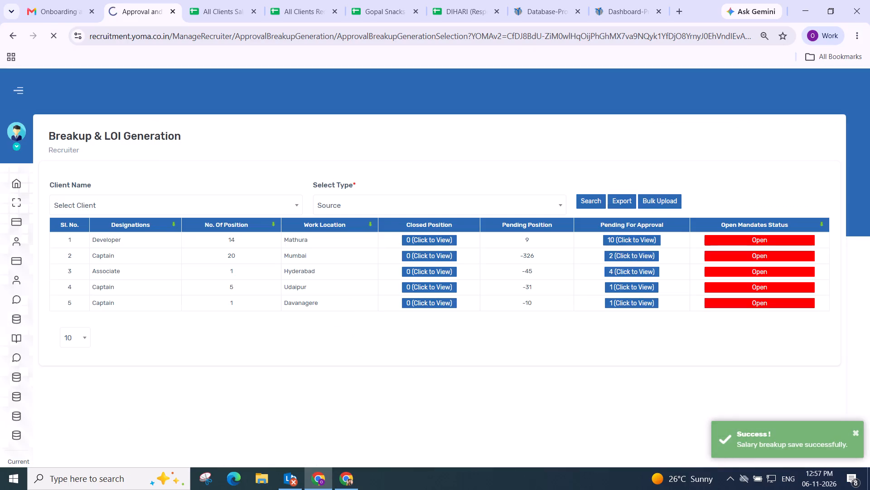
pyautogui.scroll(-4, 367, 175)
pyautogui.scroll(4, 367, 175)
pyautogui.scroll(-3, 433, 211)
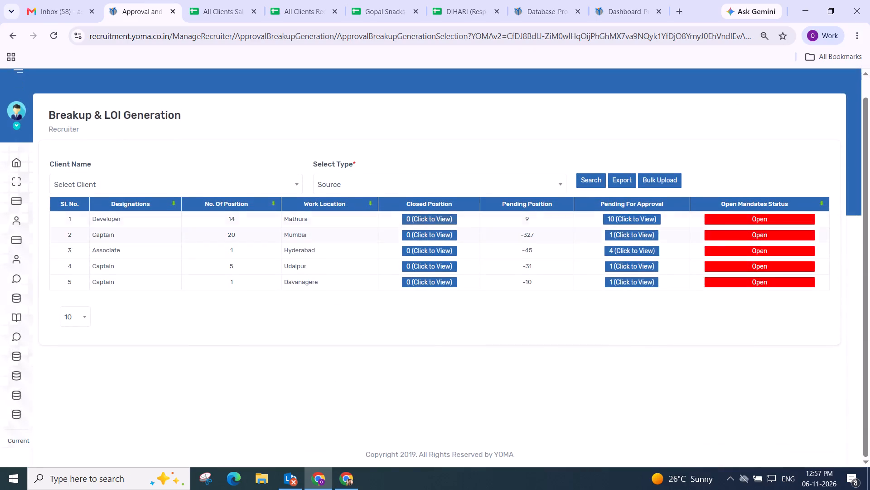
# Check the target salary of the Captain still pending for Mumbai, then close the pending approvals.
pyautogui.click(633, 234)
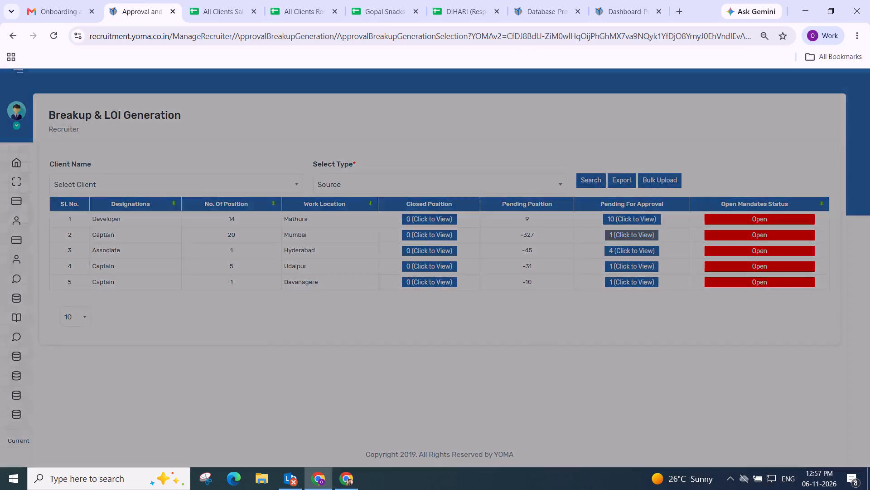
pyautogui.moveTo(298, 169); pyautogui.dragTo(595, 170)
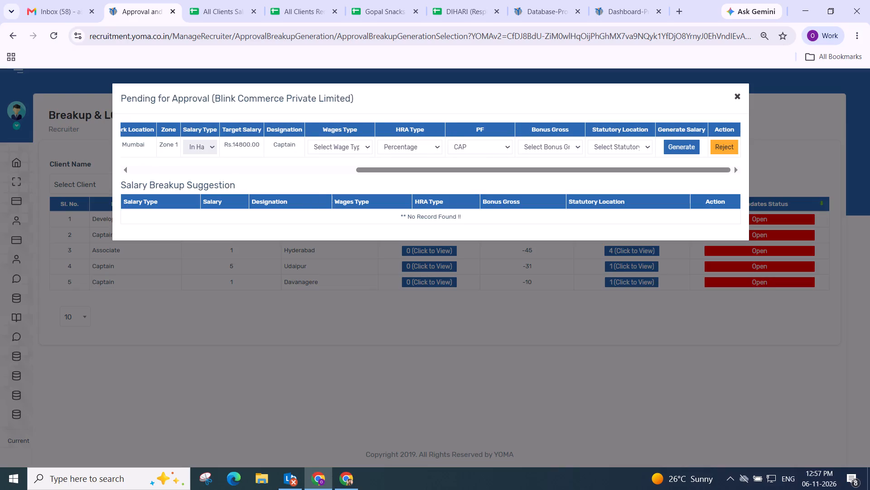
pyautogui.click(738, 95)
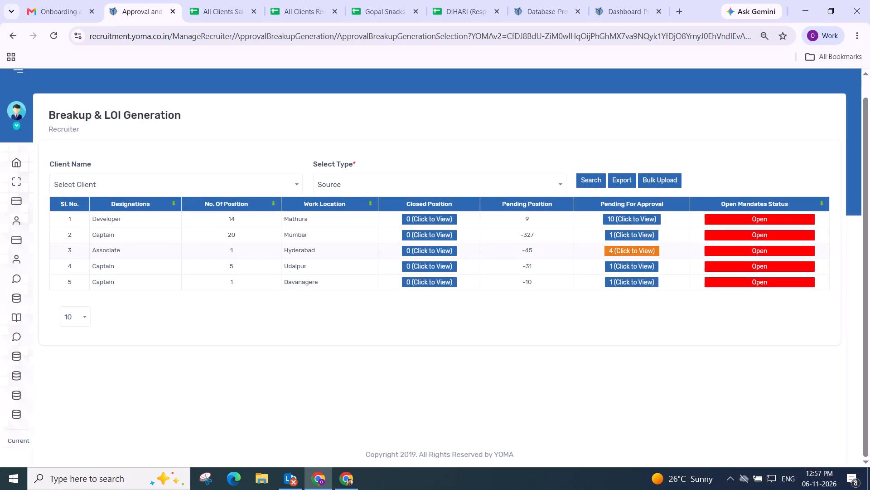
# Generate the Udaipur Captain's breakup with Semi-Skilled (Basic as Minimum Wages), Percentage HRA, Bonus 8.33% and Banswara statutory location.
pyautogui.click(636, 265)
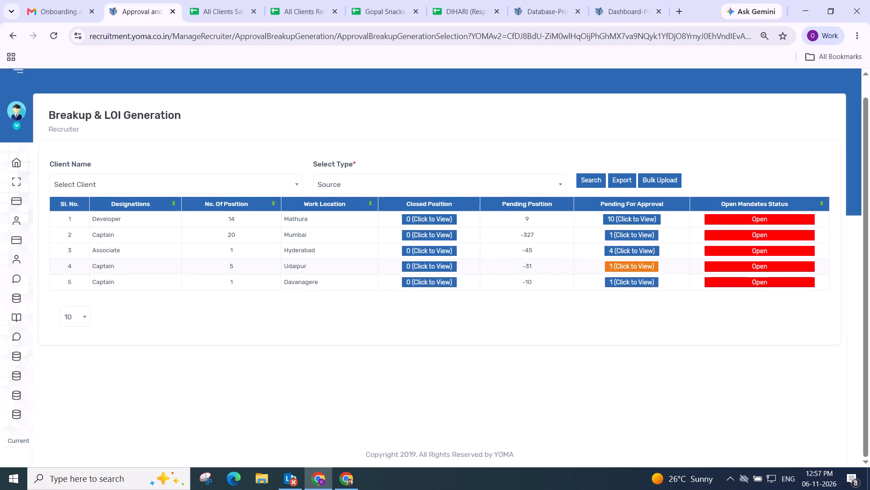
pyautogui.moveTo(253, 167); pyautogui.dragTo(814, 167)
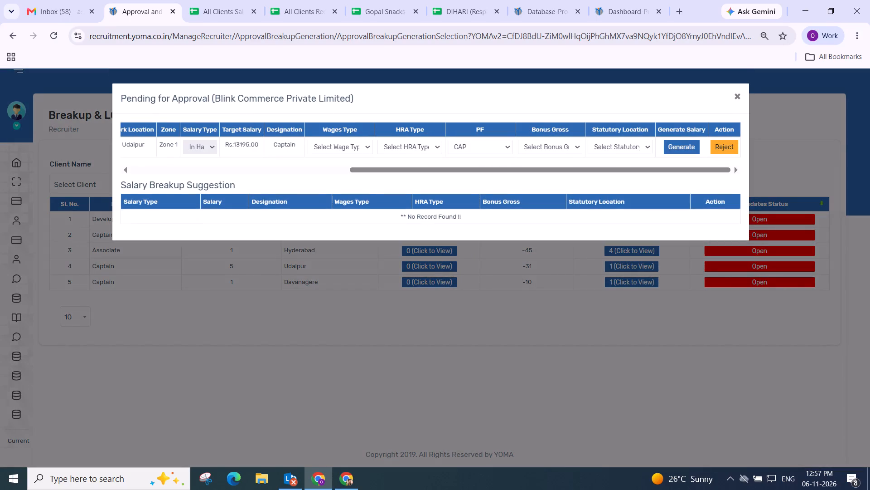
pyautogui.click(328, 145)
pyautogui.click(341, 185)
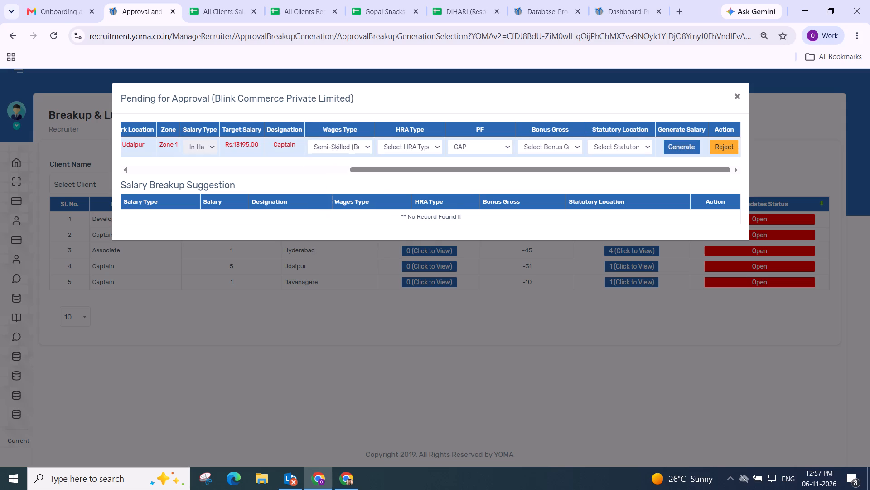
pyautogui.click(405, 149)
pyautogui.click(412, 176)
pyautogui.moveTo(556, 150); pyautogui.dragTo(558, 158)
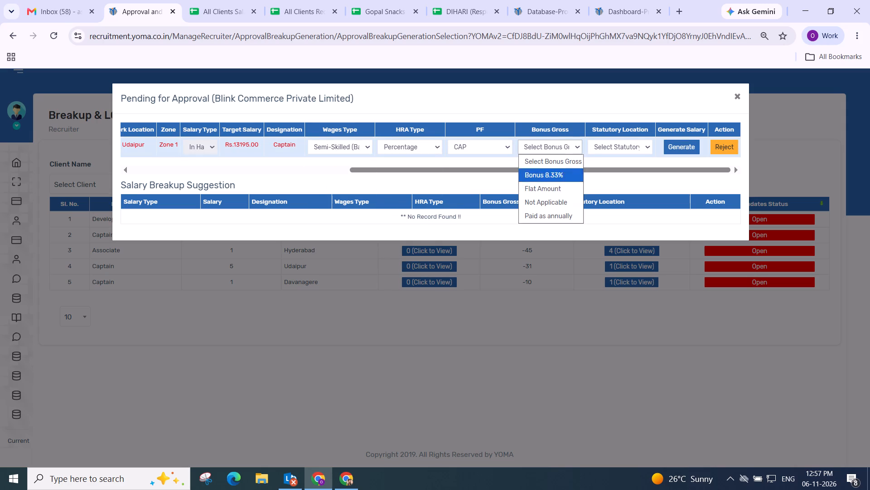
pyautogui.moveTo(558, 207); pyautogui.dragTo(558, 201)
pyautogui.click(611, 149)
pyautogui.click(610, 206)
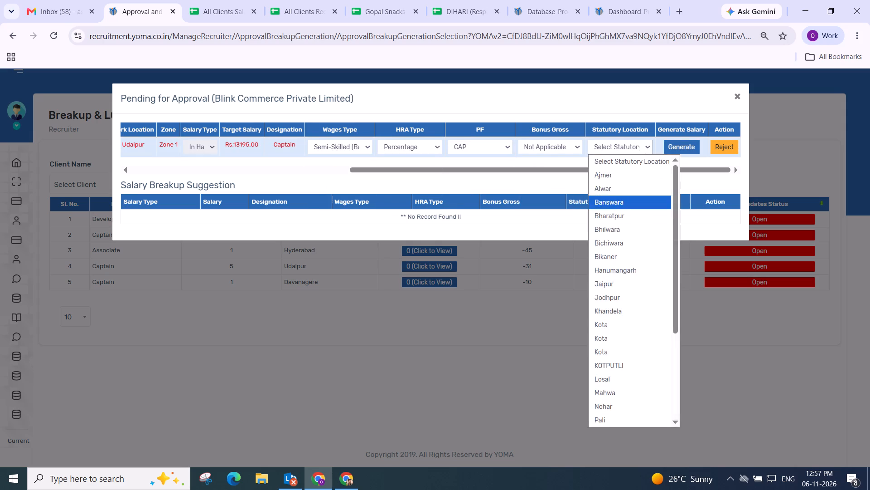
pyautogui.click(544, 146)
pyautogui.click(556, 171)
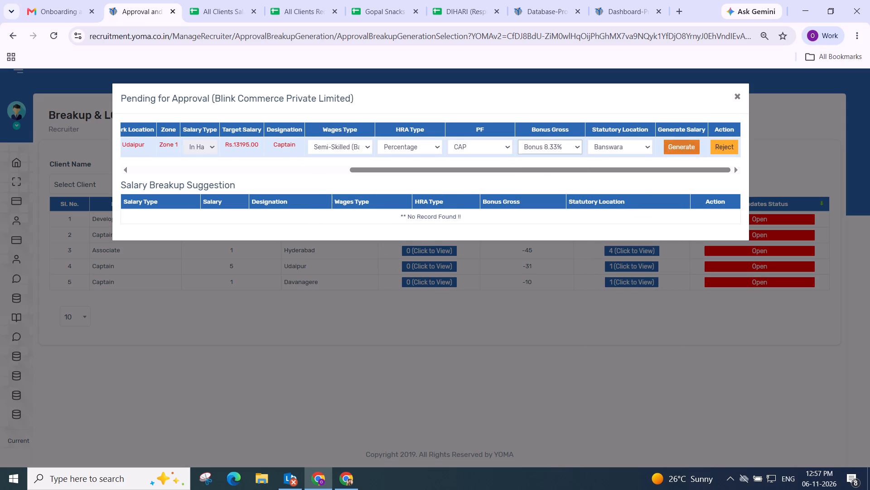
pyautogui.click(679, 147)
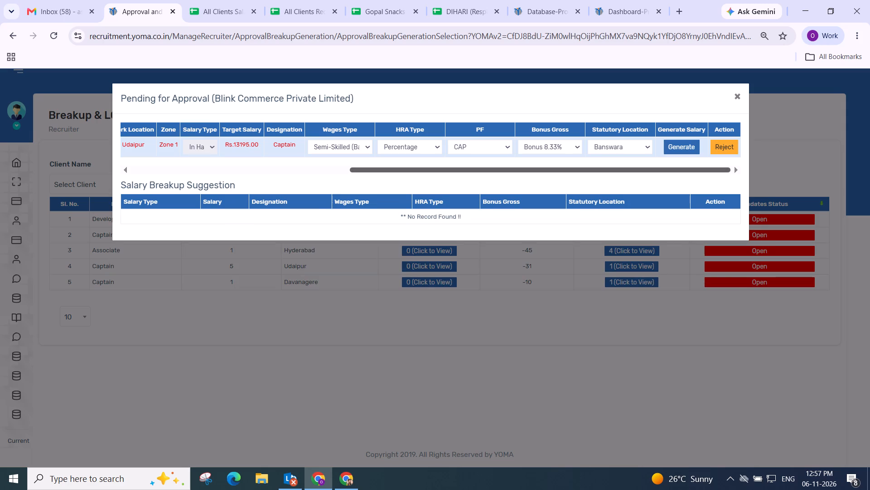
# Adjust the Udaipur Captain's breakup to the Rs.13195 target salary and save it.
pyautogui.click(294, 199)
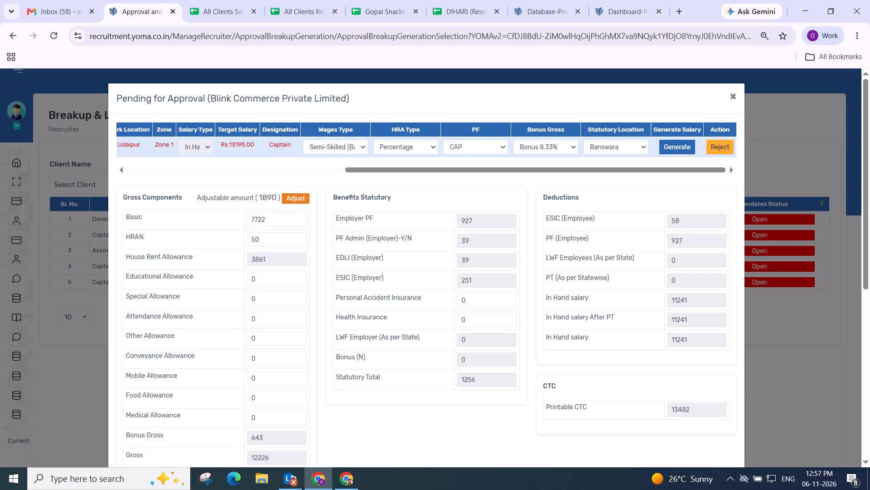
pyautogui.scroll(-2, 298, 195)
pyautogui.moveTo(414, 150); pyautogui.dragTo(430, 155)
pyautogui.click(721, 237)
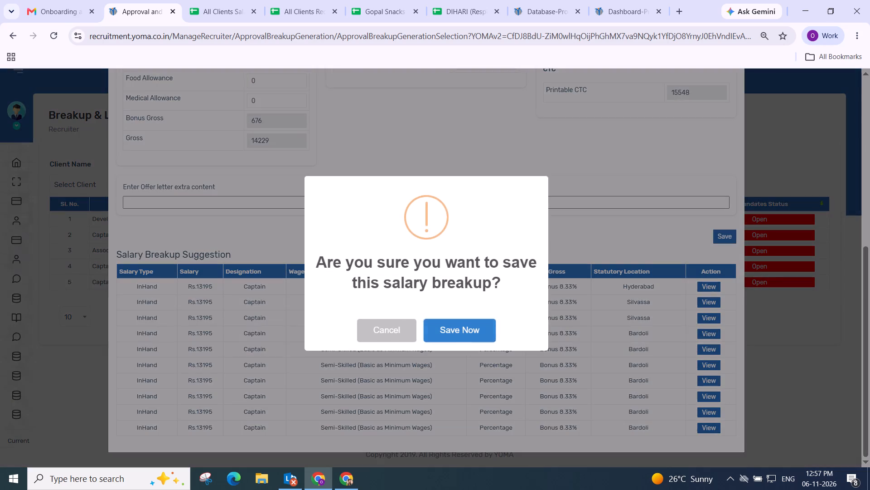
pyautogui.click(456, 324)
pyautogui.scroll(4, 459, 323)
pyautogui.scroll(-3, 424, 250)
pyautogui.scroll(3, 449, 240)
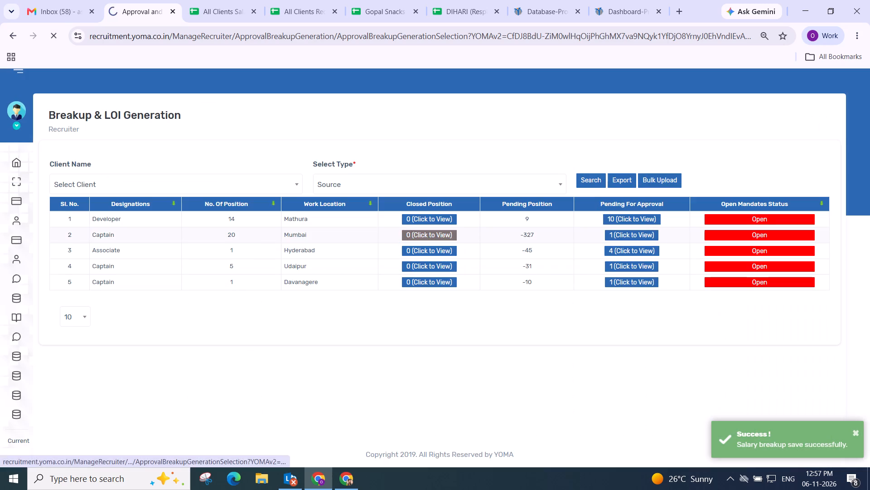
pyautogui.scroll(-2, 495, 231)
pyautogui.scroll(-2, 628, 243)
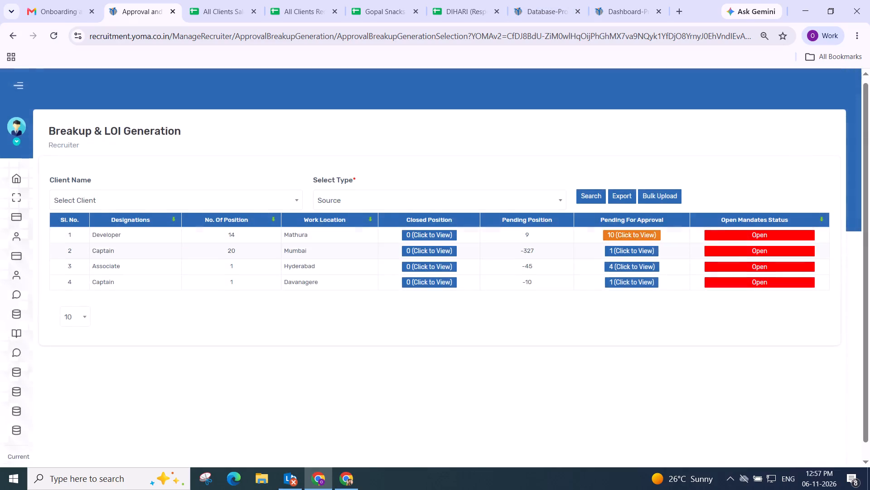
pyautogui.scroll(-1, 631, 245)
# Generate the Davanagere Captain's breakup with Semi-Skilled (Basic as Minimum Wages), Percentage HRA, Bonus 8.33% and Athani statutory location.
pyautogui.click(629, 266)
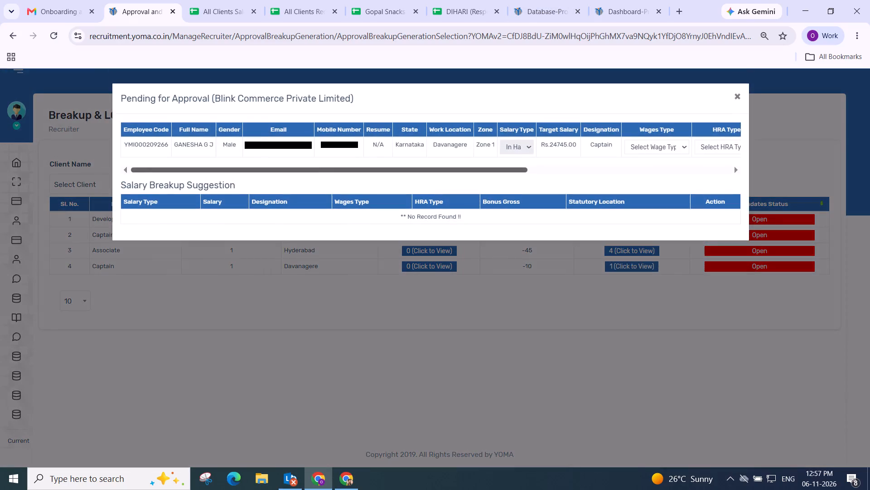
pyautogui.moveTo(284, 168); pyautogui.dragTo(869, 209)
pyautogui.click(328, 141)
pyautogui.click(339, 229)
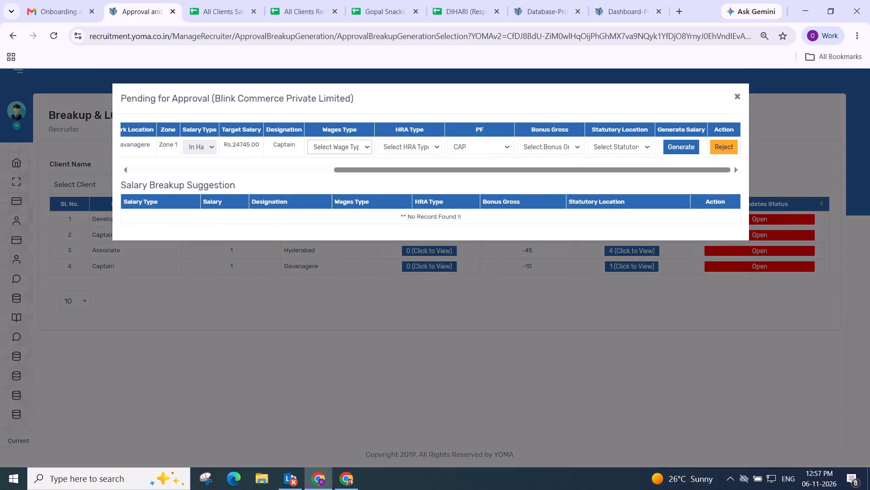
pyautogui.click(336, 149)
pyautogui.moveTo(335, 186); pyautogui.dragTo(340, 182)
pyautogui.click(429, 141)
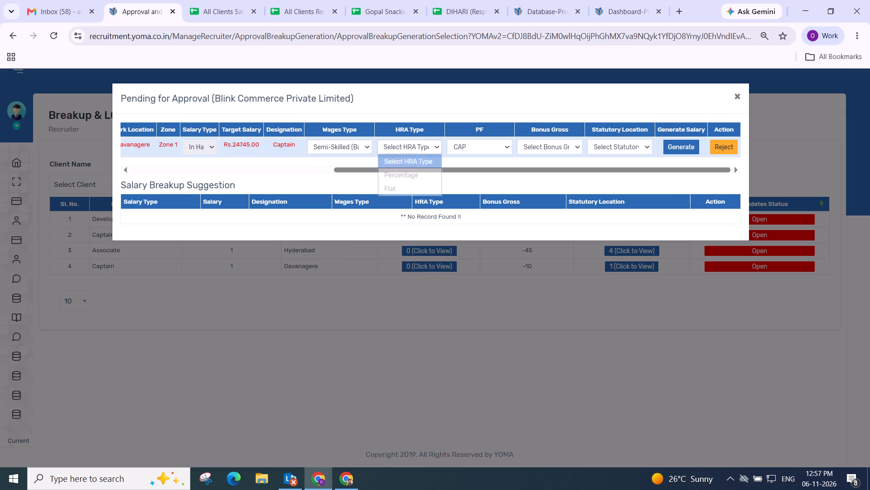
pyautogui.click(413, 173)
pyautogui.click(544, 148)
pyautogui.click(546, 175)
pyautogui.click(603, 155)
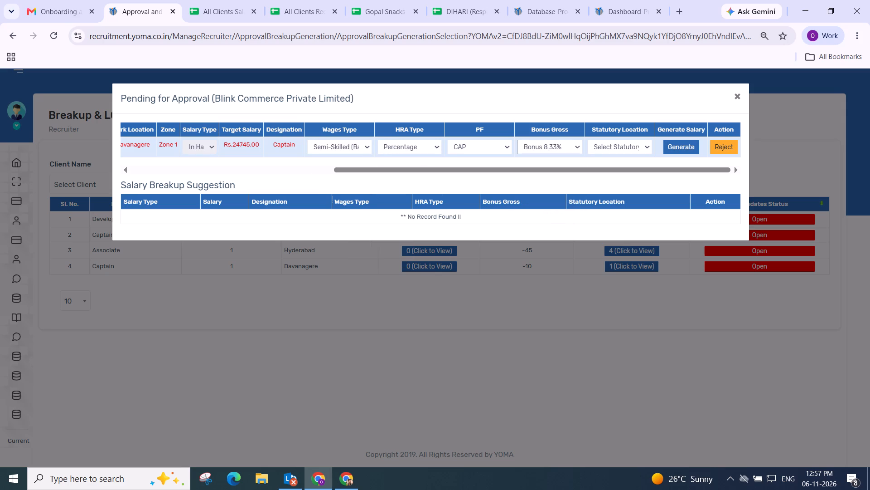
pyautogui.click(613, 147)
pyautogui.click(606, 192)
pyautogui.click(678, 146)
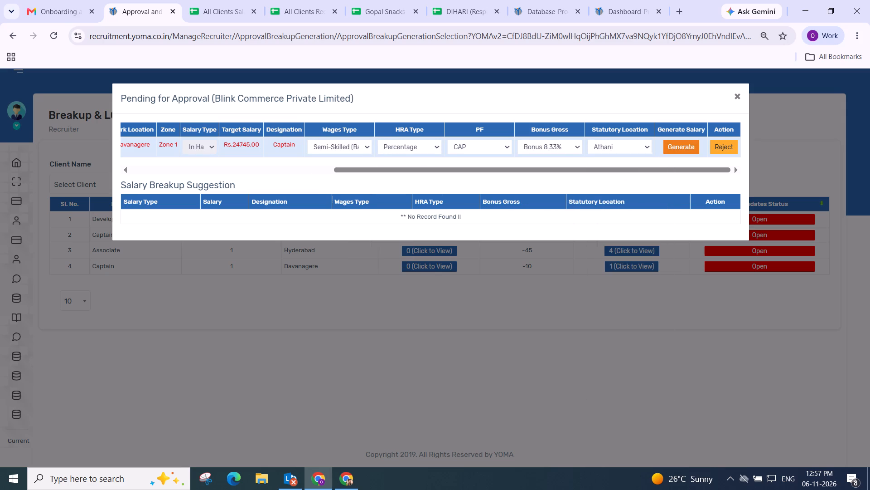
# Adjust the Davanagere Captain's breakup to the Rs.24745 target salary and save it.
pyautogui.scroll(3, 391, 194)
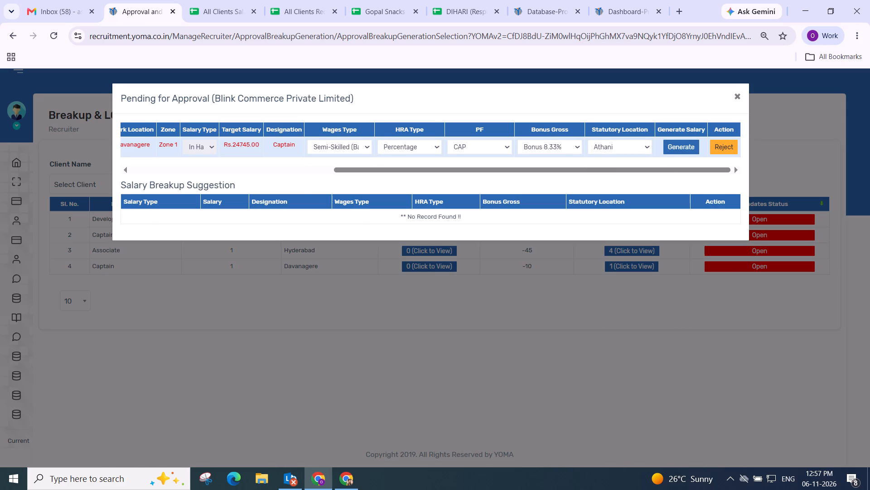
pyautogui.click(295, 196)
pyautogui.scroll(-3, 319, 188)
pyautogui.moveTo(412, 159); pyautogui.dragTo(413, 157)
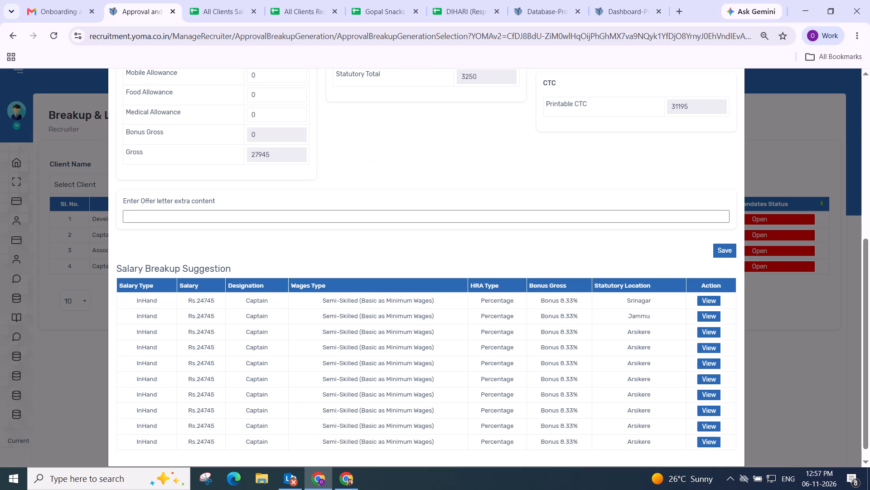
pyautogui.moveTo(413, 157); pyautogui.dragTo(416, 158)
pyautogui.click(730, 236)
pyautogui.click(474, 325)
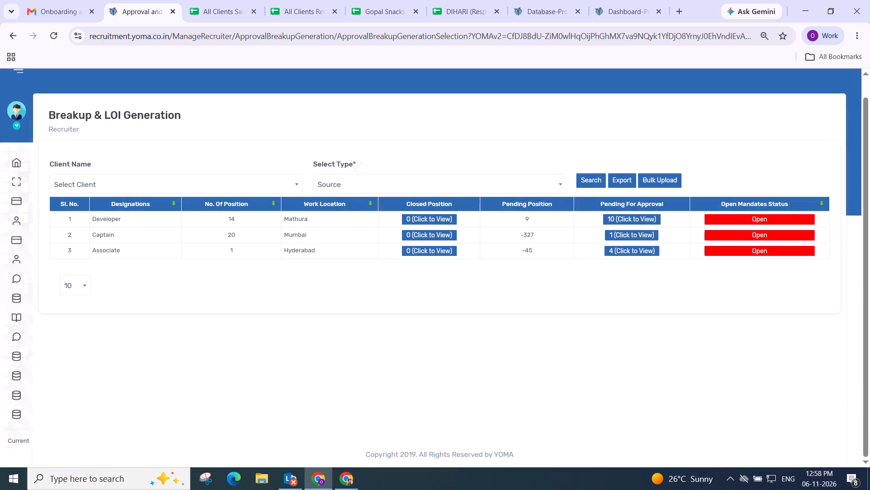
# Open the Hyderabad Associates' pending approvals and look up AAJ Supply Chain Management's rules in the All Clients Salary Breakup sheet.
pyautogui.click(614, 250)
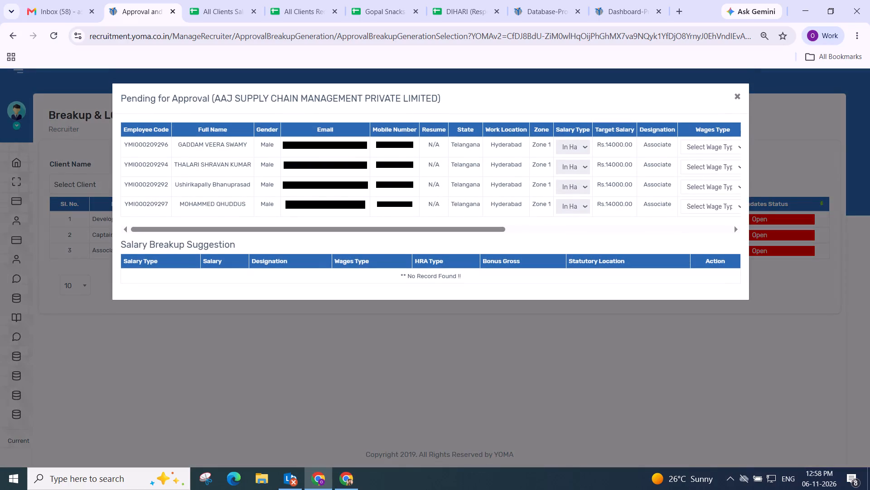
pyautogui.moveTo(216, 98); pyautogui.dragTo(304, 93)
pyautogui.hotkey('ctrl', 'c')
pyautogui.click(213, 5)
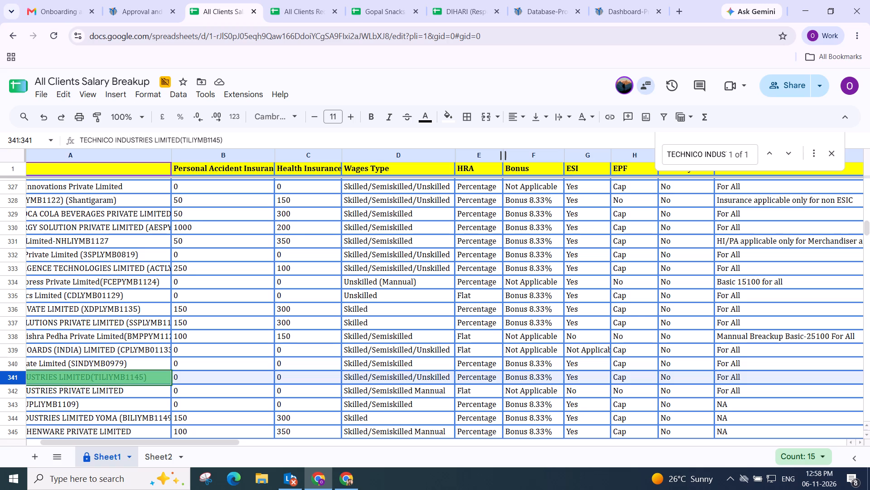
pyautogui.hotkey('ctrl', 'f')
pyautogui.hotkey('ctrl', 'v')
pyautogui.press('Return')
pyautogui.press('Return')
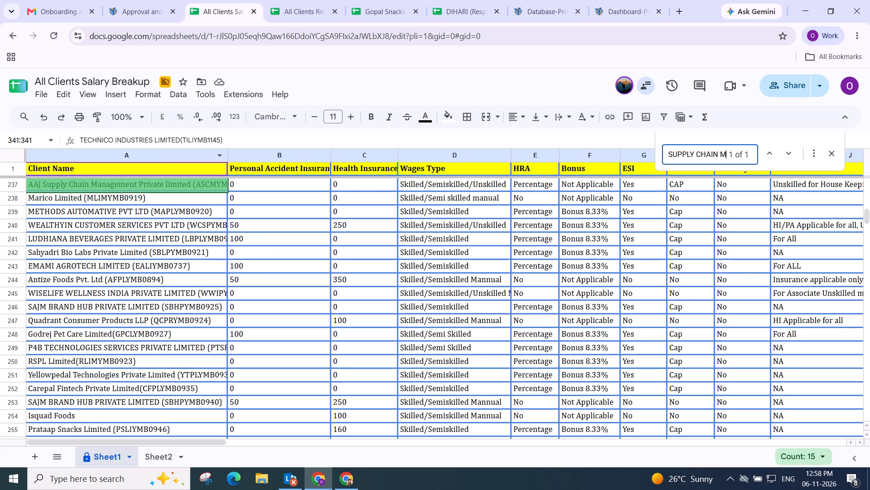
pyautogui.click(288, 10)
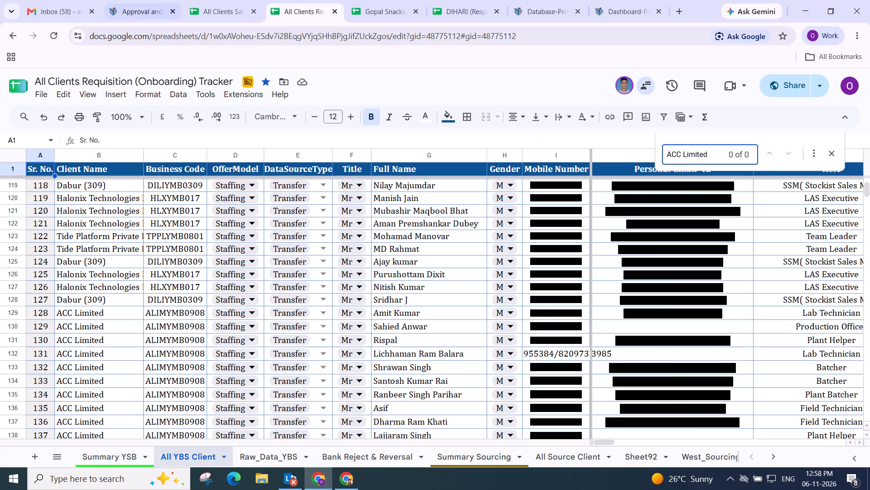
pyautogui.click(145, 8)
# Generate the first Hyderabad Associate's breakup with Un-Skilled (Basic as Minimum Wages), Percentage HRA, Not Applicable bonus and Hyderabad statutory location.
pyautogui.moveTo(272, 229); pyautogui.dragTo(558, 237)
pyautogui.click(333, 149)
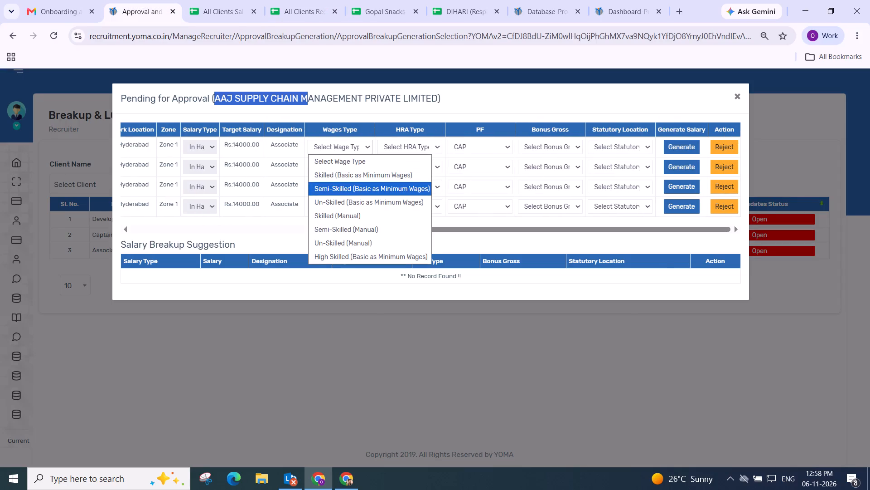
pyautogui.click(349, 198)
pyautogui.click(399, 146)
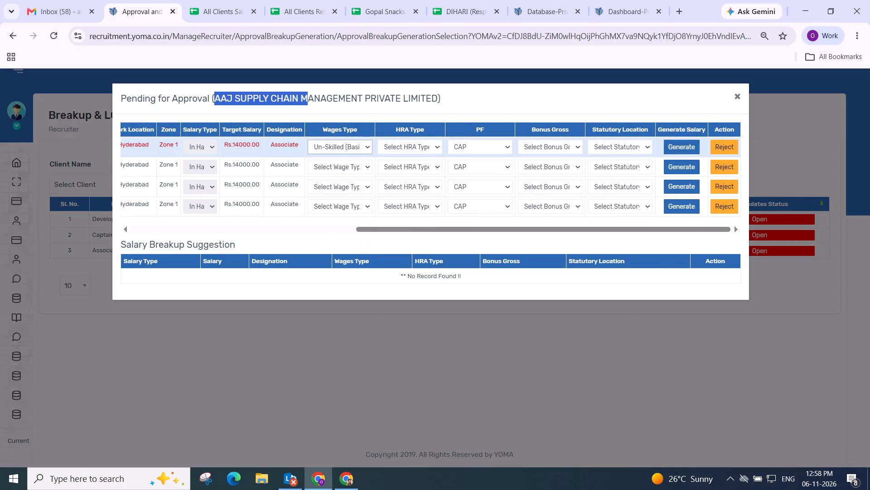
pyautogui.click(403, 176)
pyautogui.click(523, 146)
pyautogui.click(537, 203)
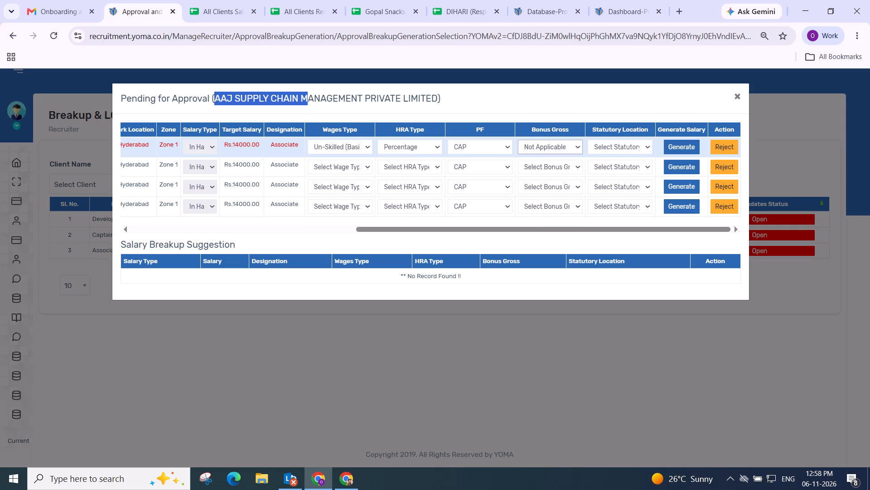
pyautogui.moveTo(612, 150); pyautogui.dragTo(612, 157)
pyautogui.click(608, 194)
pyautogui.click(670, 147)
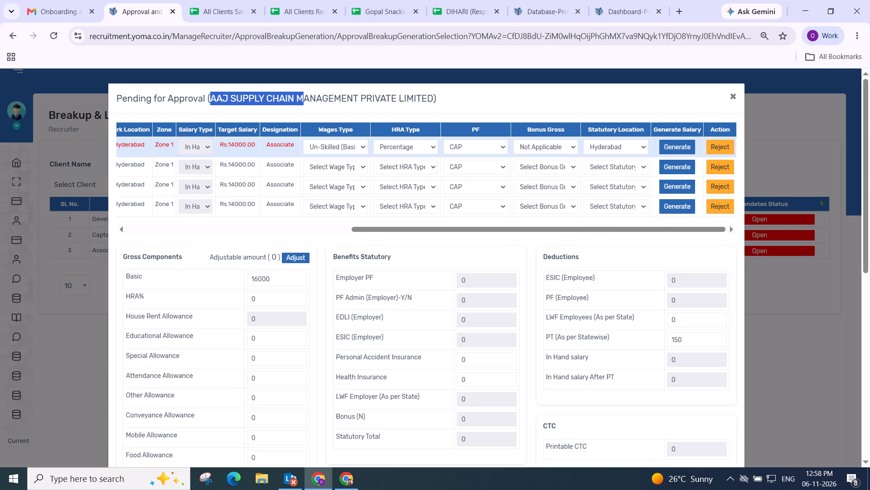
# Adjust the first Hyderabad Associate's breakup to the Rs.14000 target salary and save it.
pyautogui.click(299, 261)
pyautogui.scroll(-2, 323, 245)
pyautogui.moveTo(505, 151); pyautogui.dragTo(573, 166)
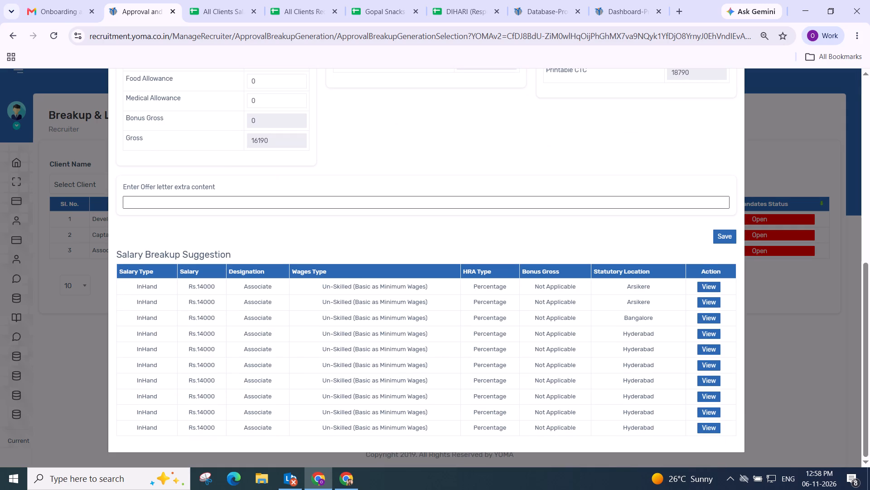
pyautogui.click(722, 236)
pyautogui.click(465, 326)
pyautogui.scroll(2, 480, 250)
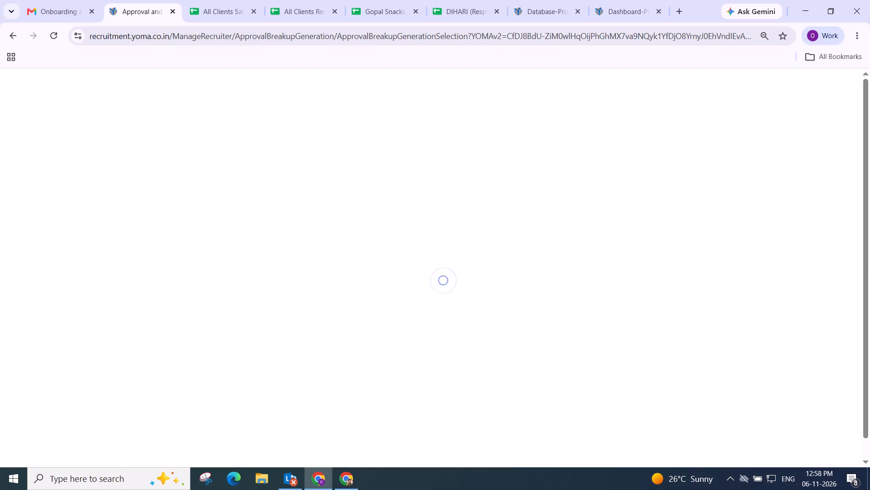
pyautogui.scroll(-1, 696, 149)
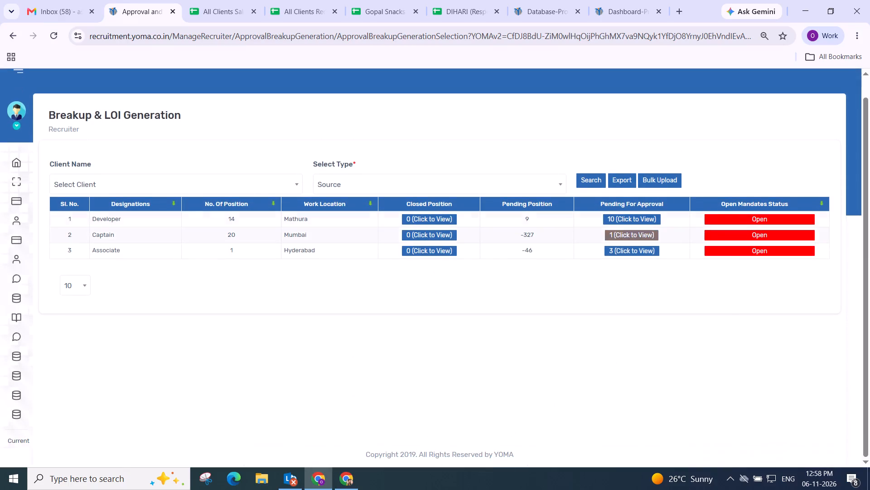
# Generate the next Hyderabad Associate's breakup with Un-Skilled (Basic as Minimum Wages), Percentage HRA, Bonus 8.33% and Hyderabad statutory location.
pyautogui.click(624, 255)
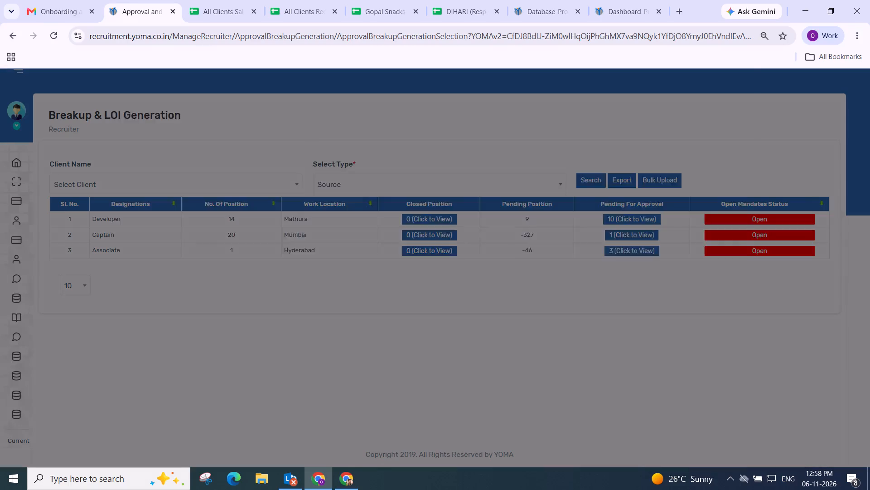
pyautogui.moveTo(269, 206); pyautogui.dragTo(770, 205)
pyautogui.moveTo(340, 144); pyautogui.dragTo(340, 150)
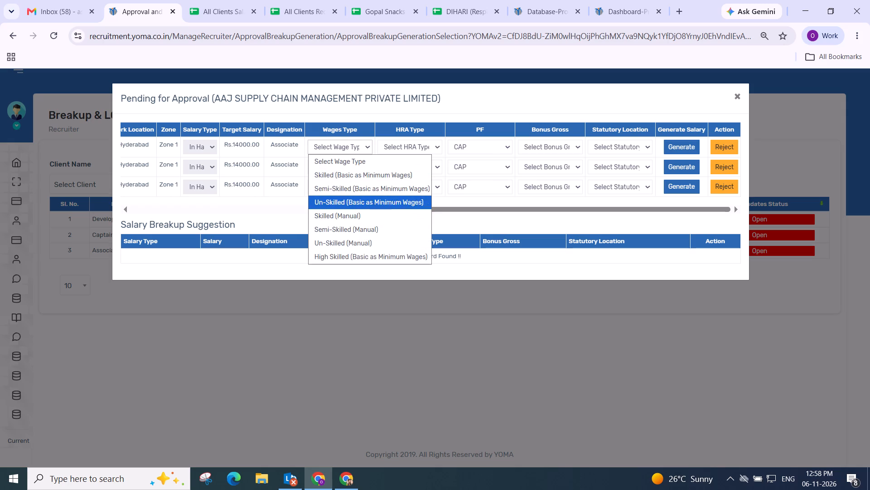
pyautogui.click(345, 206)
pyautogui.click(416, 146)
pyautogui.click(424, 176)
pyautogui.click(560, 142)
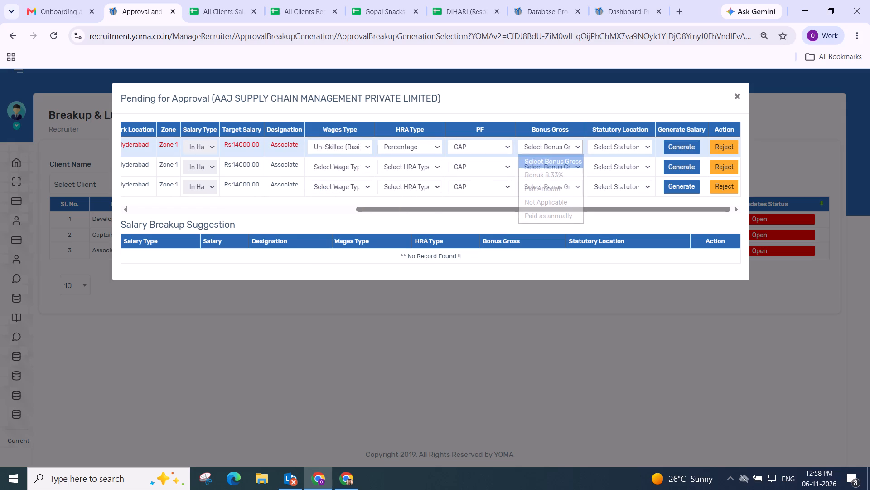
pyautogui.click(551, 176)
pyautogui.click(628, 149)
pyautogui.click(612, 190)
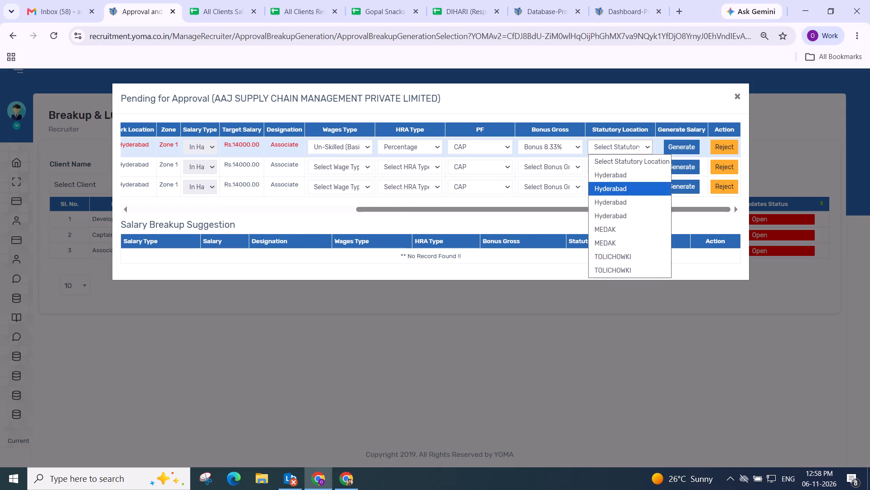
pyautogui.click(681, 149)
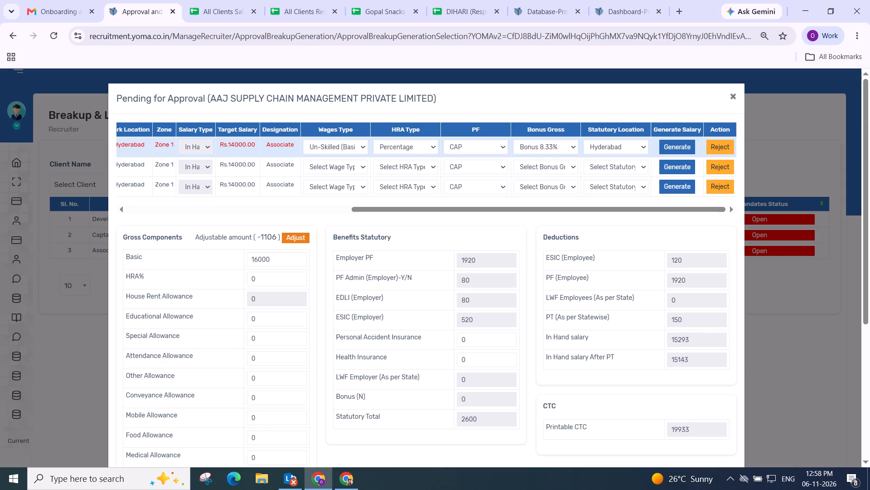
# Change this Hyderabad Associate's bonus to Not Applicable and regenerate the breakup.
pyautogui.click(545, 146)
pyautogui.click(534, 200)
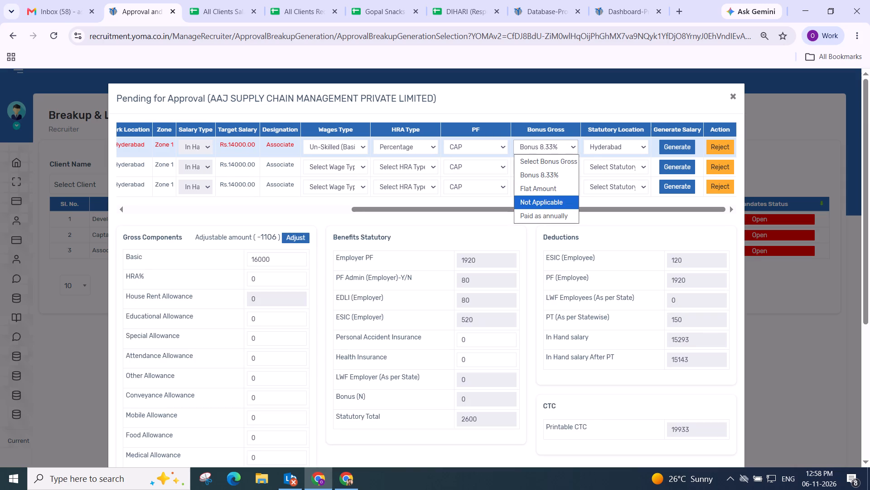
pyautogui.click(674, 150)
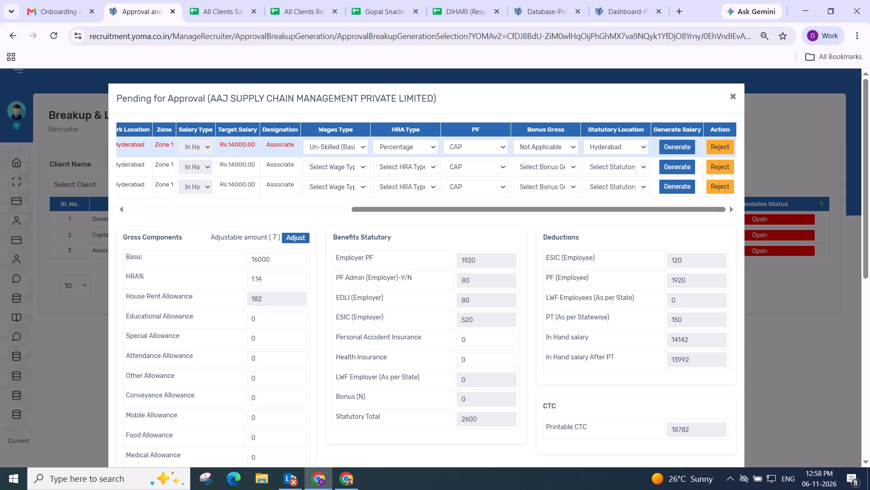
# Adjust this Hyderabad Associate's breakup to the Rs.14000 target salary and save it.
pyautogui.click(293, 242)
pyautogui.scroll(-3, 309, 237)
pyautogui.moveTo(390, 131); pyautogui.dragTo(410, 135)
pyautogui.click(724, 237)
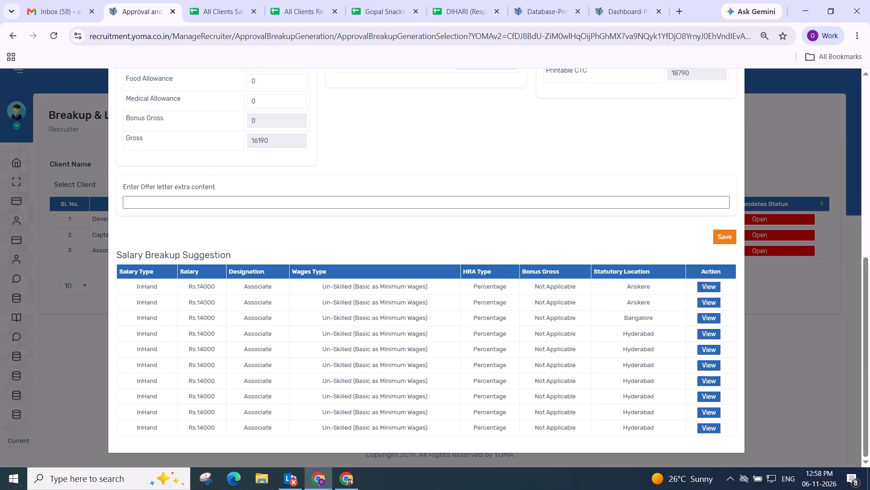
pyautogui.click(463, 325)
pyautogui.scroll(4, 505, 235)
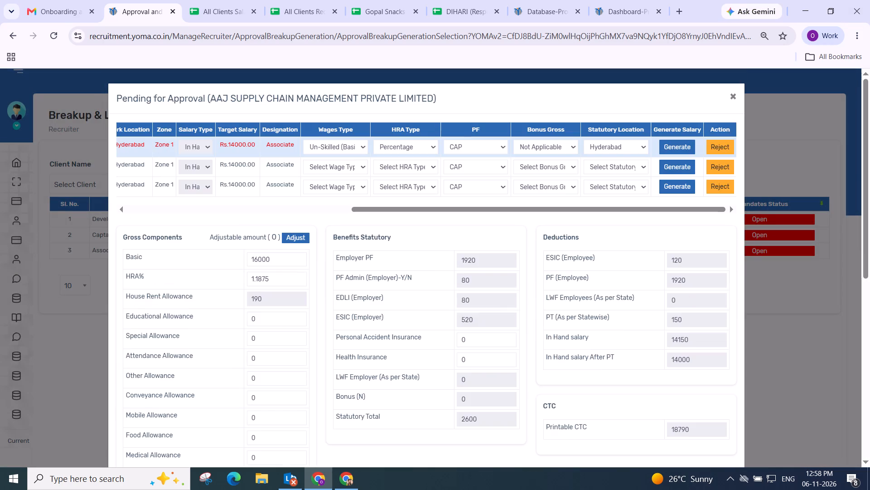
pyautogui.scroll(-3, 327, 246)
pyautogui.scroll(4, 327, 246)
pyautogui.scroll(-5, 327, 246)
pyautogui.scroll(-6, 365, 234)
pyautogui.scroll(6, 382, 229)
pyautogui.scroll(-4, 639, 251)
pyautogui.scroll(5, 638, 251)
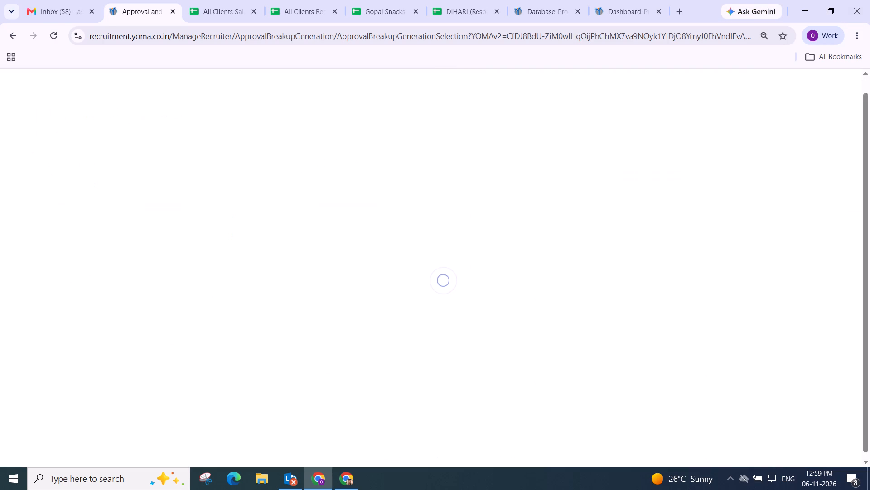
# Generate the third Hyderabad Associate's breakup with Un-Skilled (Basic as Minimum Wages), Percentage HRA, Not Applicable bonus and Hyderabad statutory location.
pyautogui.click(632, 276)
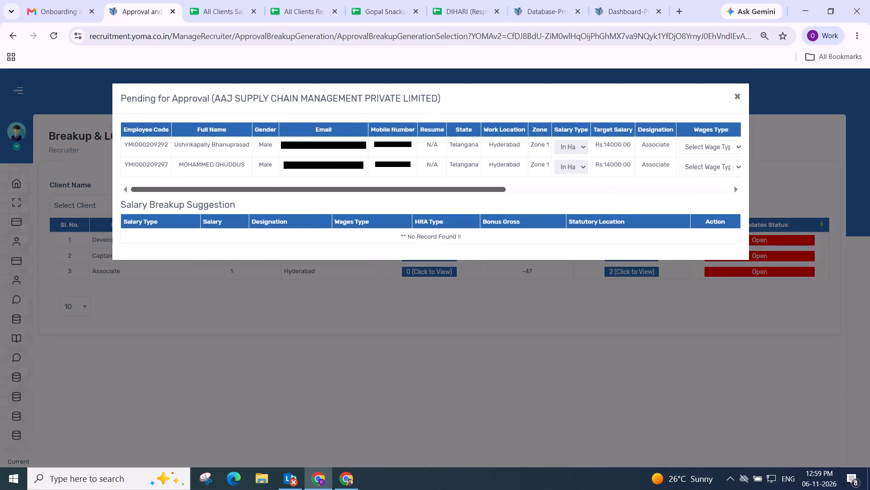
pyautogui.moveTo(302, 187); pyautogui.dragTo(831, 182)
pyautogui.click(336, 149)
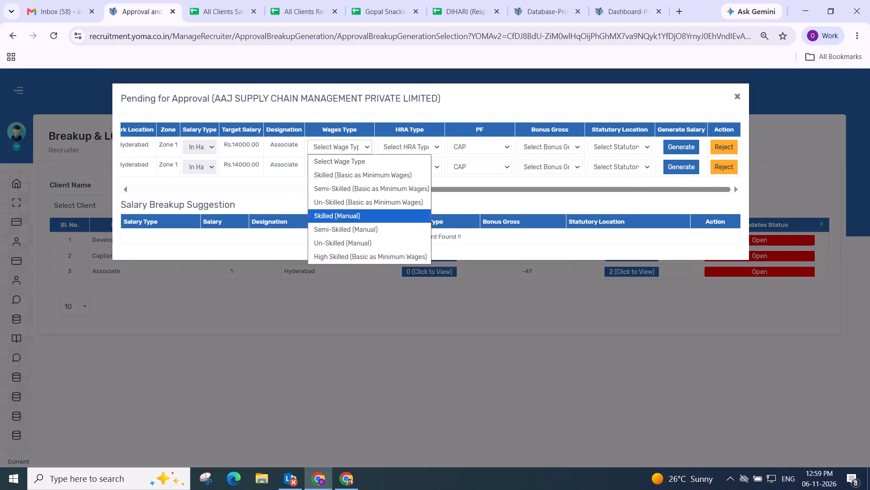
pyautogui.click(339, 205)
pyautogui.click(398, 147)
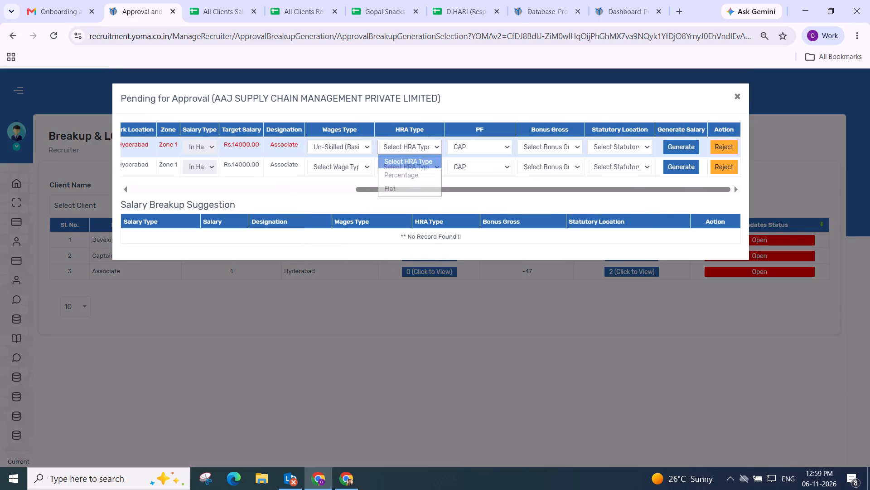
pyautogui.click(396, 172)
pyautogui.click(554, 142)
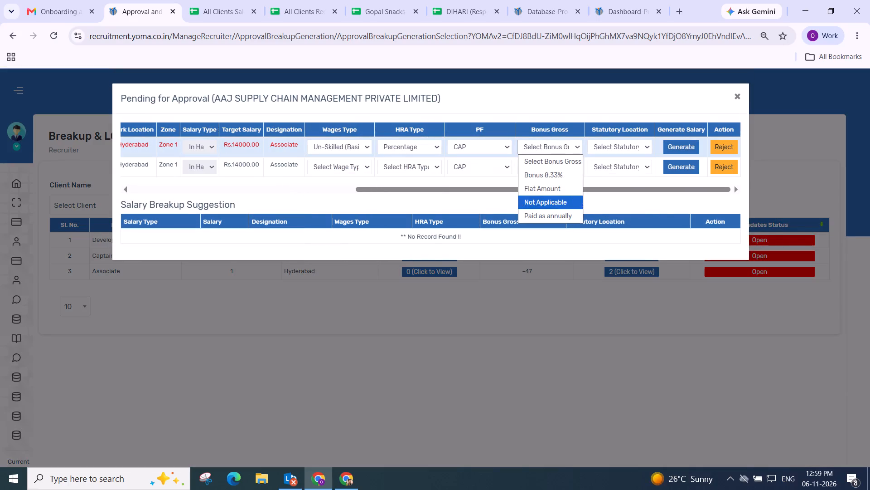
pyautogui.click(558, 201)
pyautogui.click(614, 150)
pyautogui.click(610, 195)
pyautogui.click(681, 144)
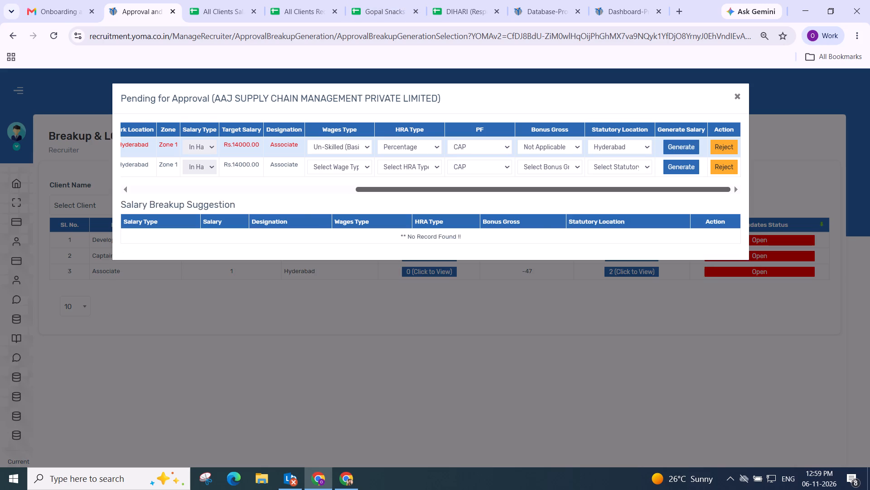
# Adjust the third Hyderabad Associate's breakup to the Rs.14000 target salary and save it.
pyautogui.click(296, 219)
pyautogui.scroll(-2, 321, 212)
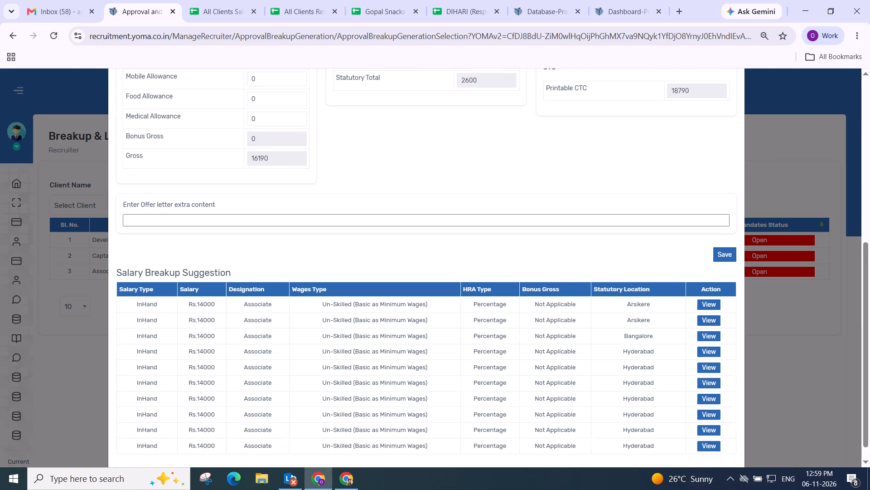
pyautogui.click(387, 173)
pyautogui.click(722, 232)
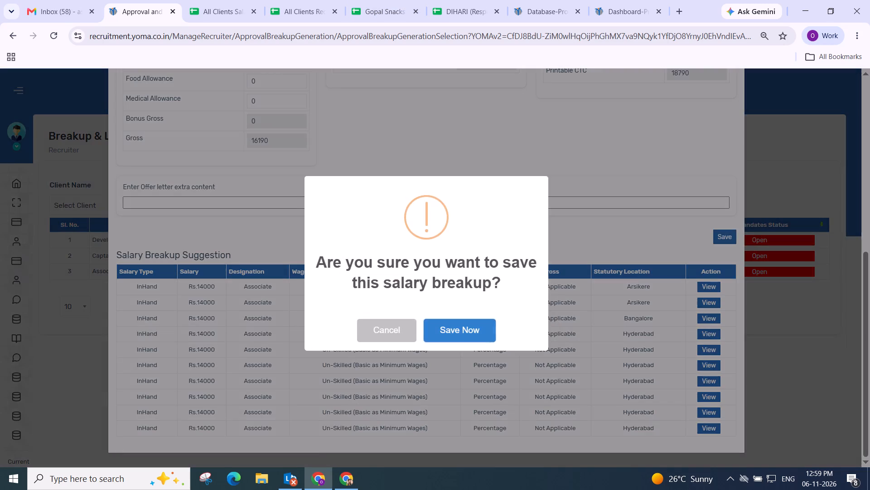
pyautogui.click(445, 333)
pyautogui.scroll(4, 461, 329)
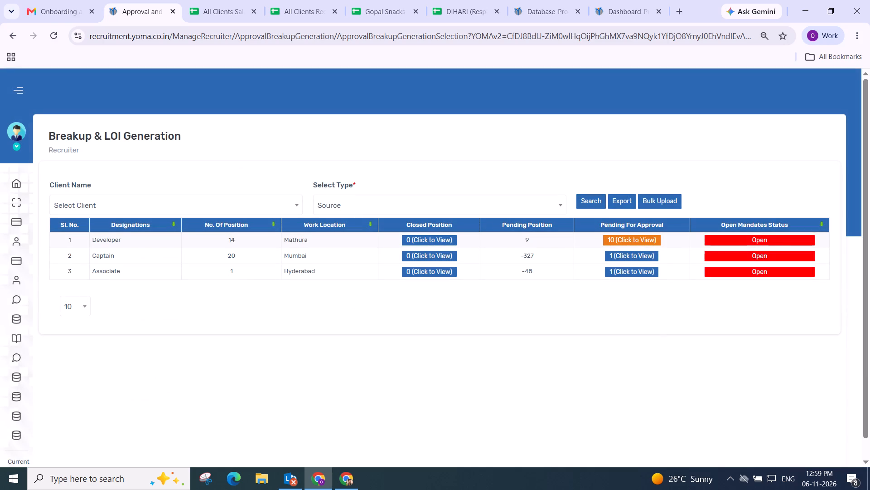
# Generate the remaining Hyderabad Associate's breakup with Semi-Skilled (Basic as Minimum Wages), Percentage HRA, Not Applicable bonus and Hyderabad statutory location.
pyautogui.moveTo(635, 239); pyautogui.dragTo(637, 265)
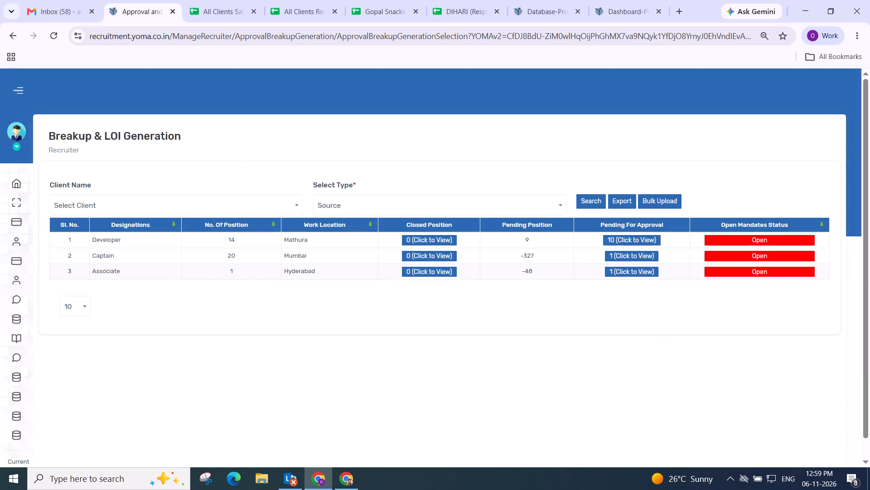
pyautogui.moveTo(637, 265); pyautogui.dragTo(637, 266)
pyautogui.click(636, 272)
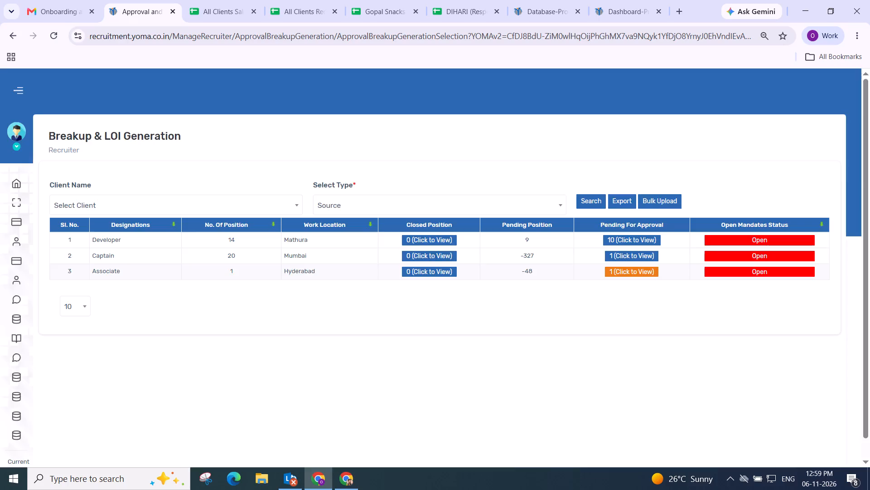
pyautogui.moveTo(294, 172); pyautogui.dragTo(681, 190)
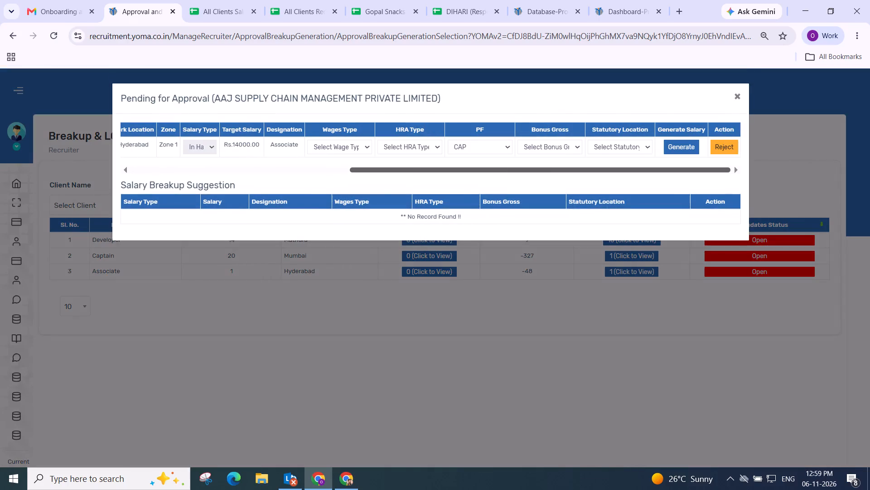
pyautogui.moveTo(681, 190); pyautogui.dragTo(770, 191)
pyautogui.click(334, 152)
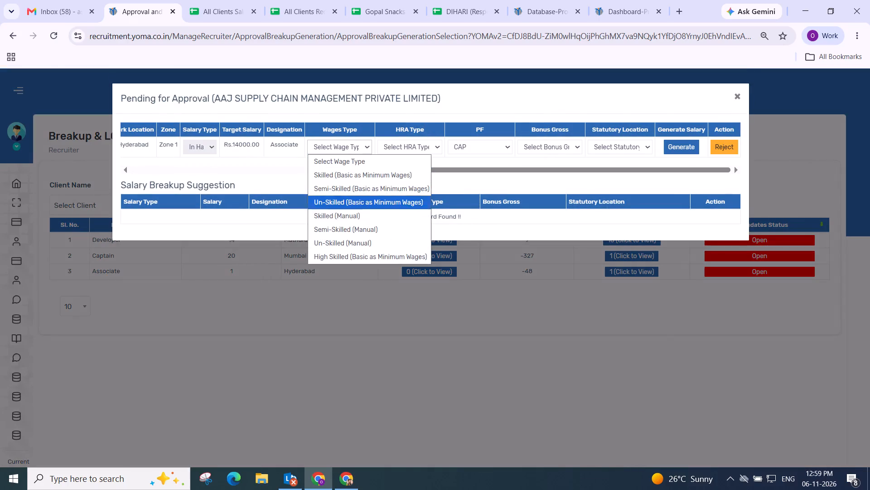
pyautogui.click(334, 191)
pyautogui.click(407, 146)
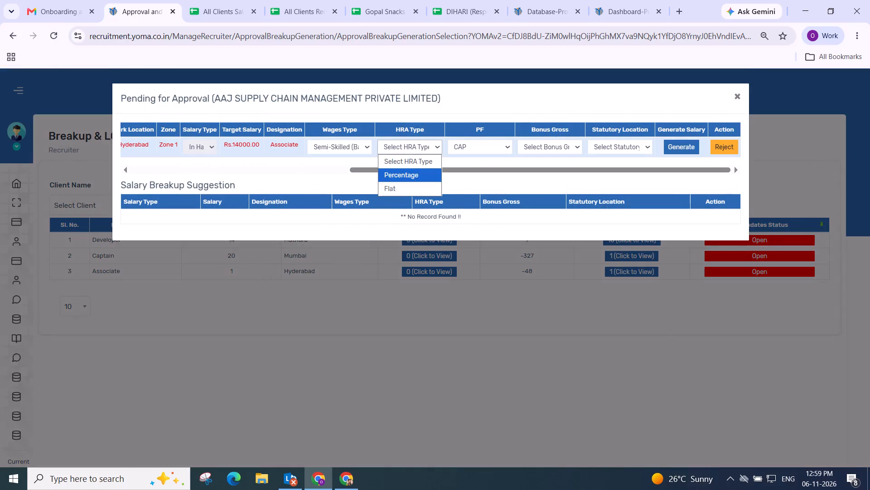
pyautogui.click(412, 175)
pyautogui.click(416, 148)
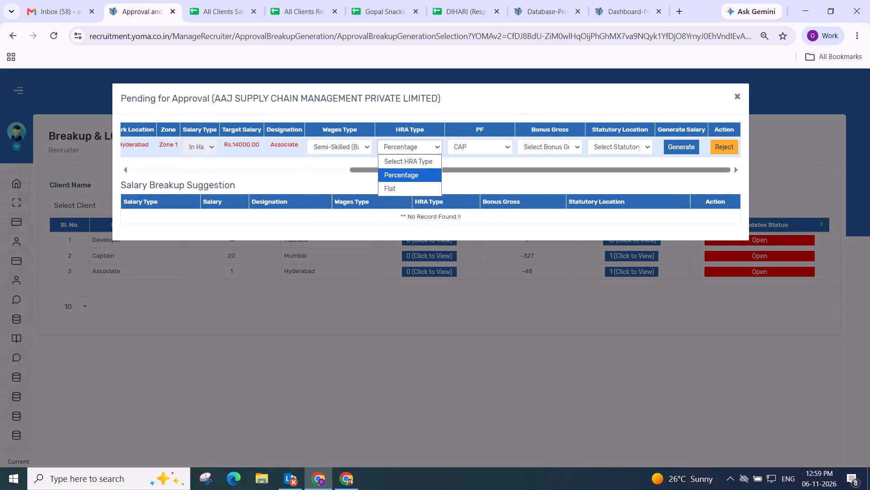
pyautogui.click(329, 147)
pyautogui.moveTo(345, 199); pyautogui.dragTo(345, 189)
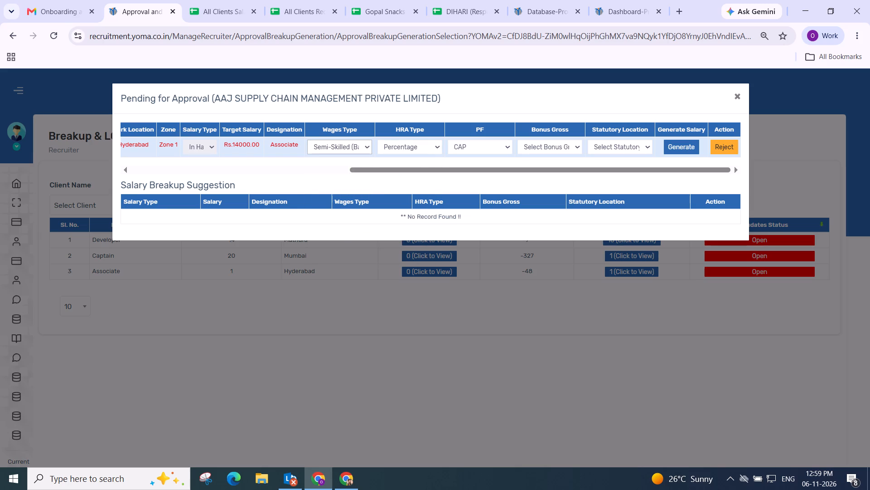
pyautogui.click(602, 147)
pyautogui.moveTo(614, 213); pyautogui.dragTo(610, 206)
pyautogui.click(566, 147)
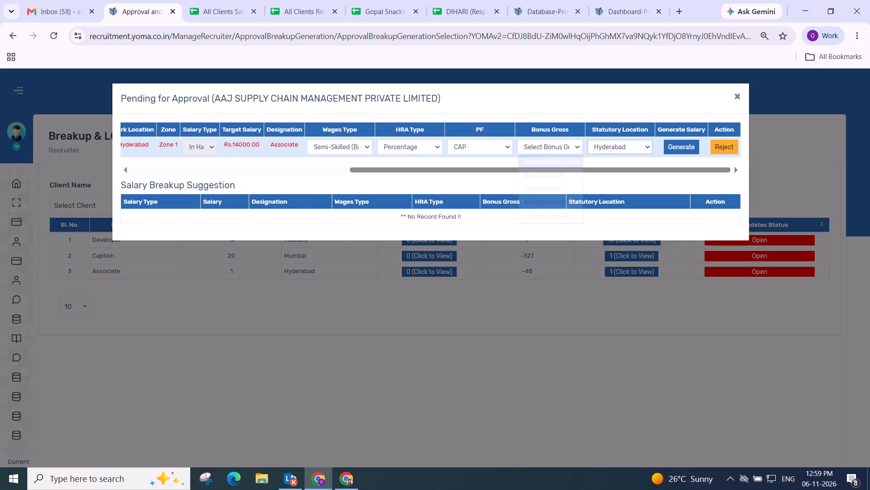
pyautogui.click(551, 200)
pyautogui.click(672, 148)
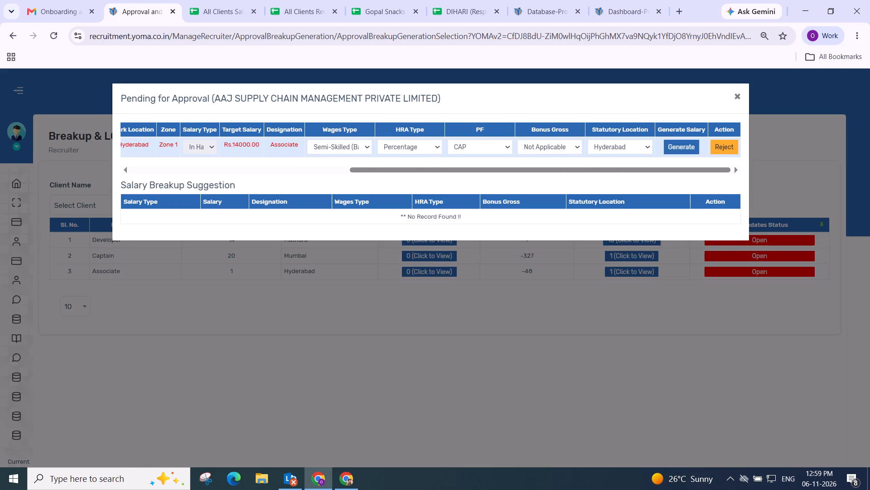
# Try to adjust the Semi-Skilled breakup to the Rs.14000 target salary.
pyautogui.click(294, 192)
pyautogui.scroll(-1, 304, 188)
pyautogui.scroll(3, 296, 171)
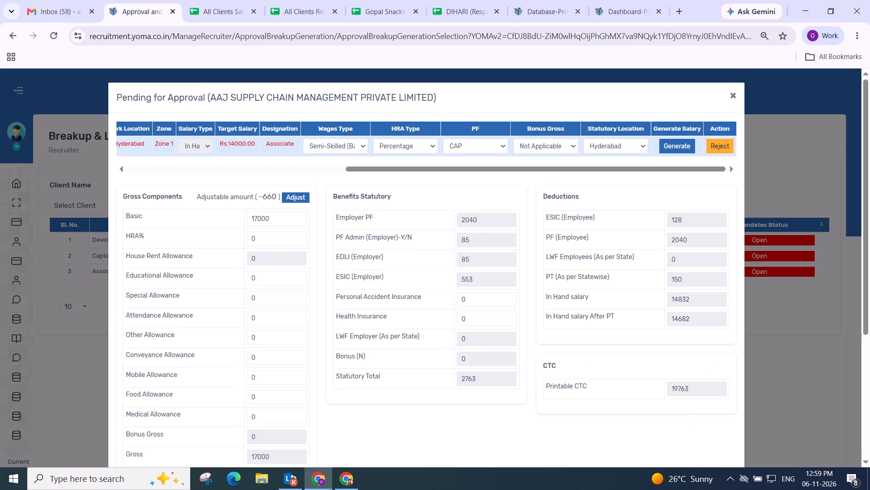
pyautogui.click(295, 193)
# Change this Associate's wages type to Un-Skilled (Basic as Minimum Wages) and regenerate the breakup.
pyautogui.click(322, 142)
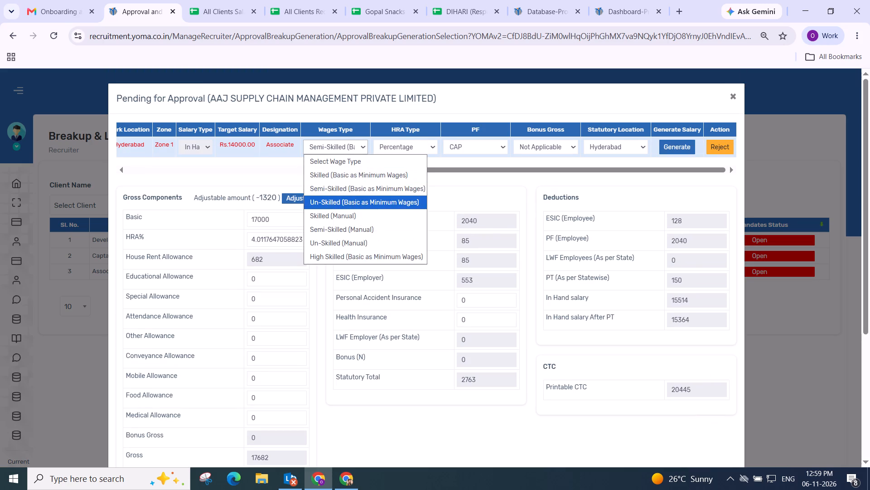
pyautogui.click(331, 202)
pyautogui.click(667, 149)
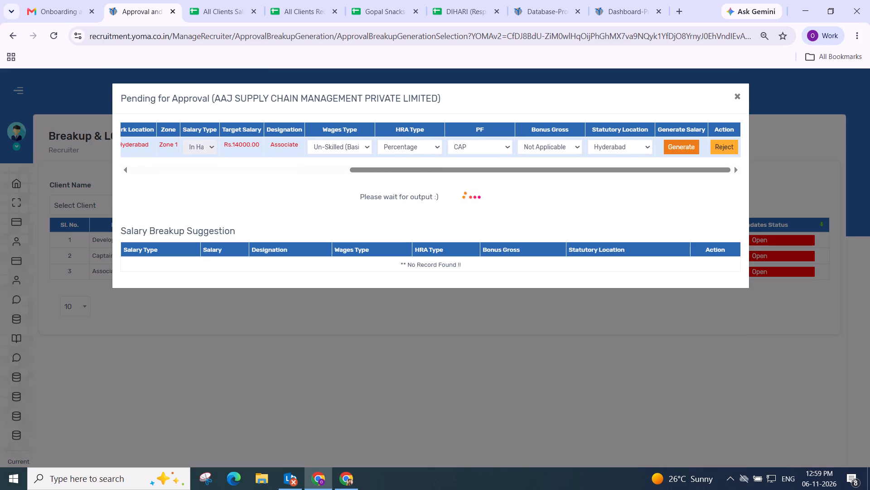
pyautogui.scroll(-3, 384, 139)
pyautogui.scroll(4, 388, 142)
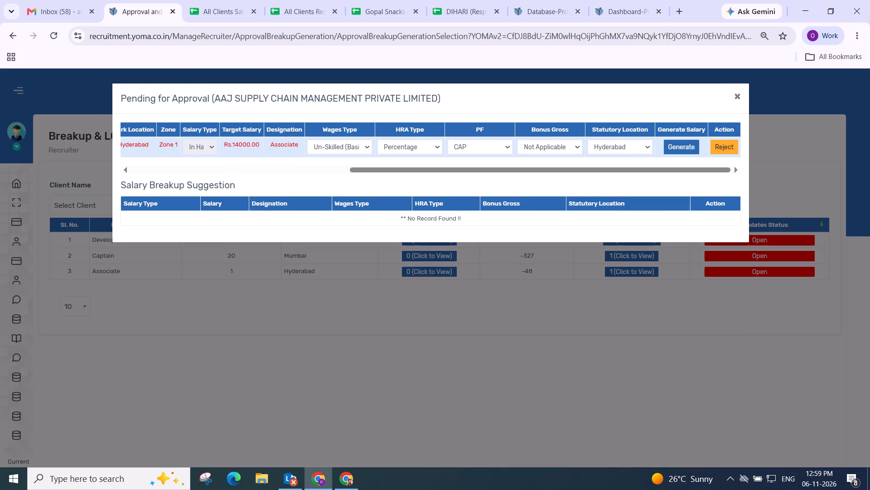
# Adjust the regenerated Hyderabad Associate's breakup to the Rs.14000 target salary and save it.
pyautogui.click(288, 199)
pyautogui.scroll(-1, 299, 196)
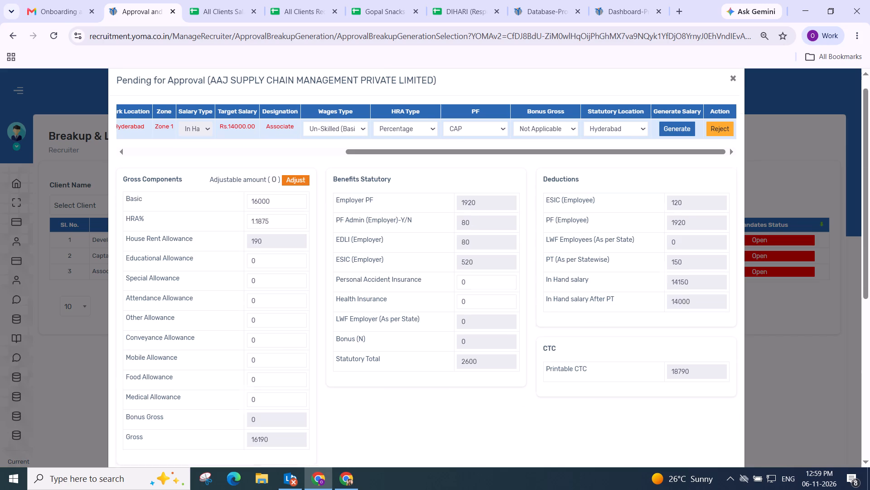
pyautogui.scroll(-1, 299, 196)
pyautogui.click(403, 181)
pyautogui.scroll(1, 664, 230)
pyautogui.scroll(-3, 648, 254)
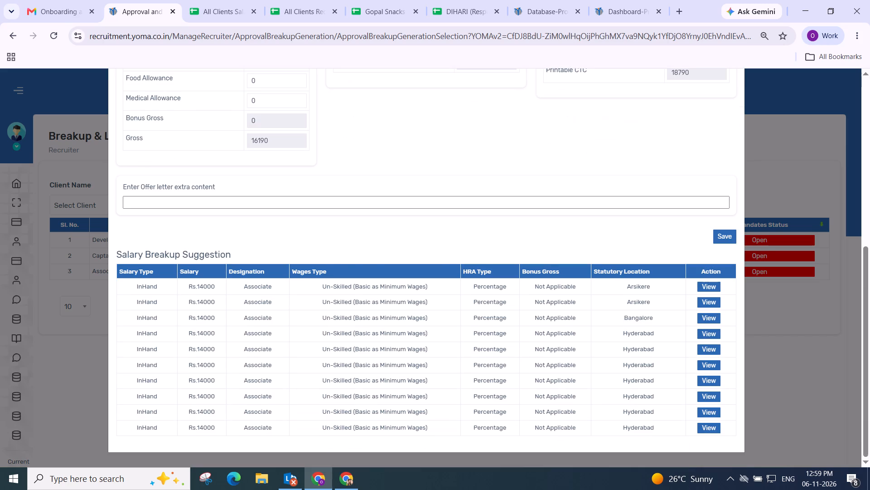
pyautogui.click(721, 235)
pyautogui.click(463, 328)
pyautogui.scroll(4, 459, 315)
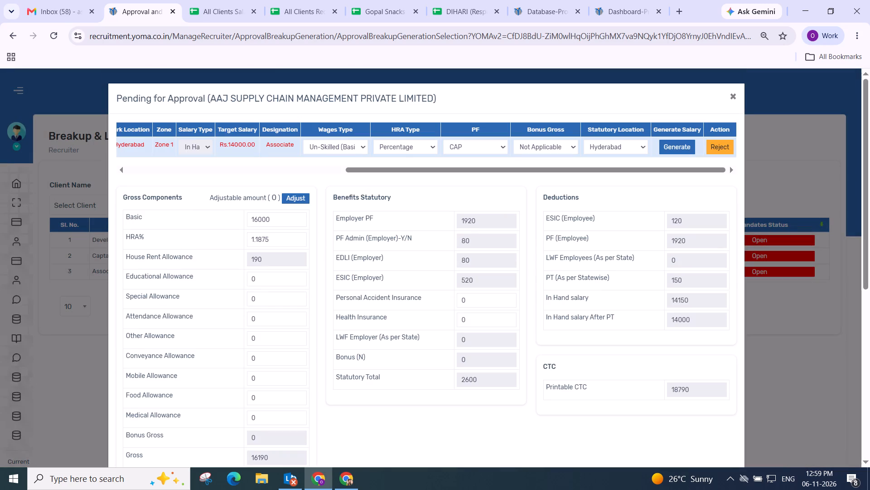
pyautogui.scroll(5, 324, 204)
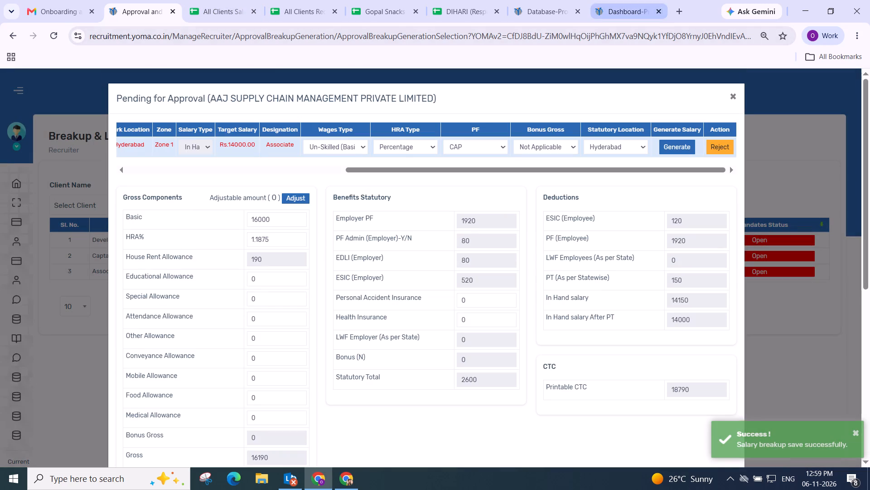
# Open the Yoma payroll portal in a new browser tab and go to its client list.
pyautogui.click(688, 15)
pyautogui.click(677, 13)
pyautogui.write('pay')
pyautogui.press('Return')
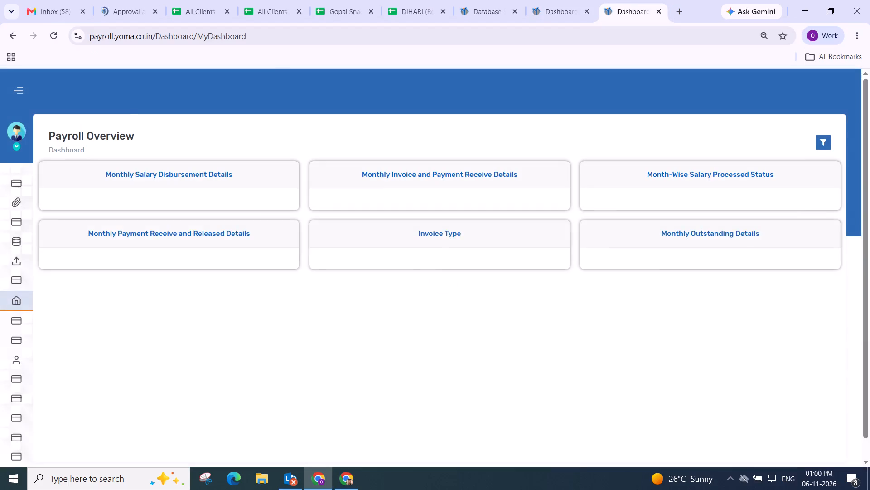
pyautogui.click(34, 365)
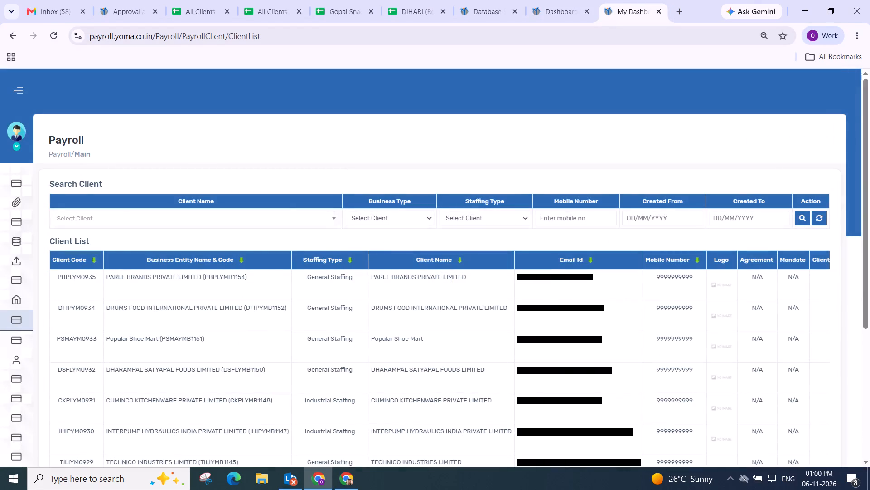
# Search the client list for XYLO DATA PRIVATE LIMITED (XDPLYM0921) and open its payroll settings.
pyautogui.click(101, 220)
pyautogui.press('x')
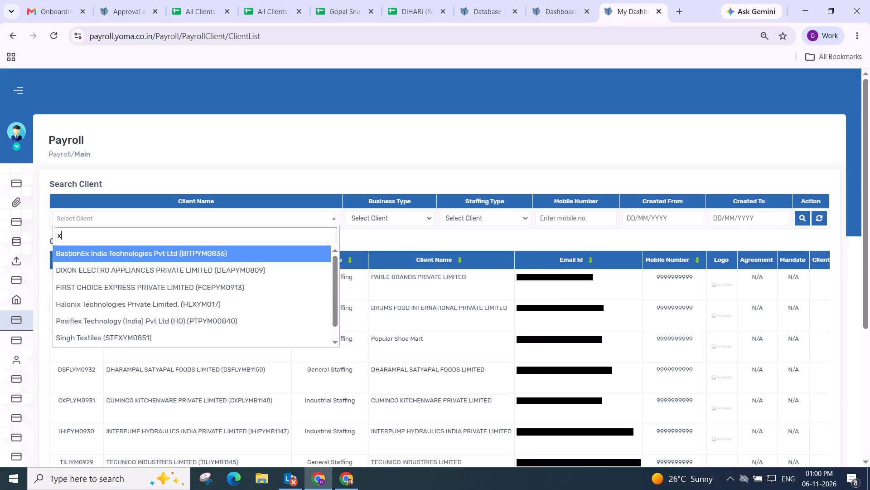
pyautogui.press('y')
pyautogui.press('Down')
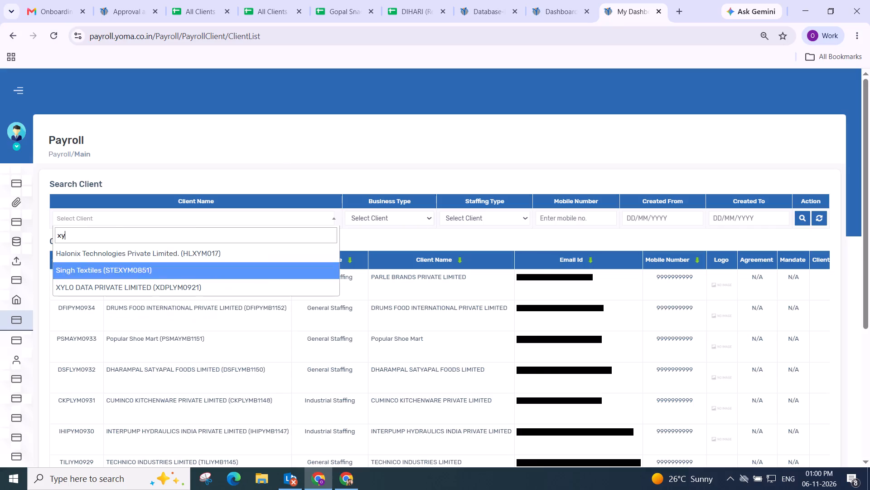
pyautogui.press('Down')
pyautogui.press('Return')
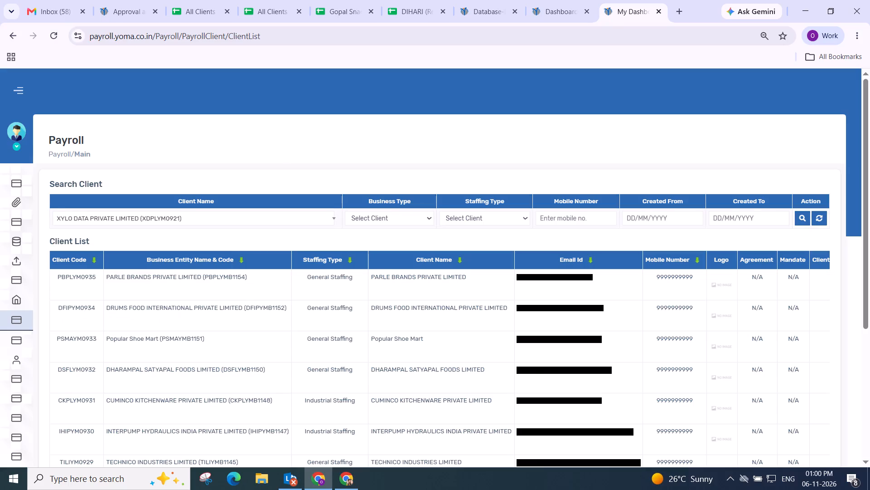
pyautogui.click(802, 219)
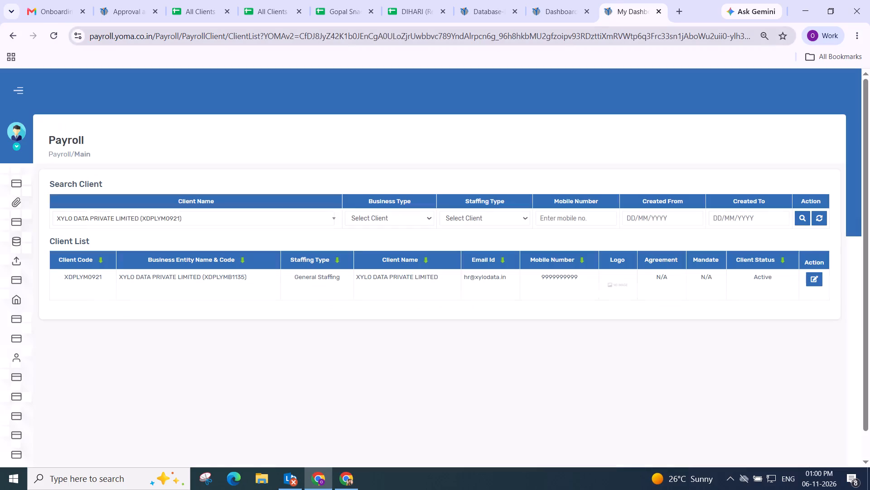
pyautogui.click(811, 282)
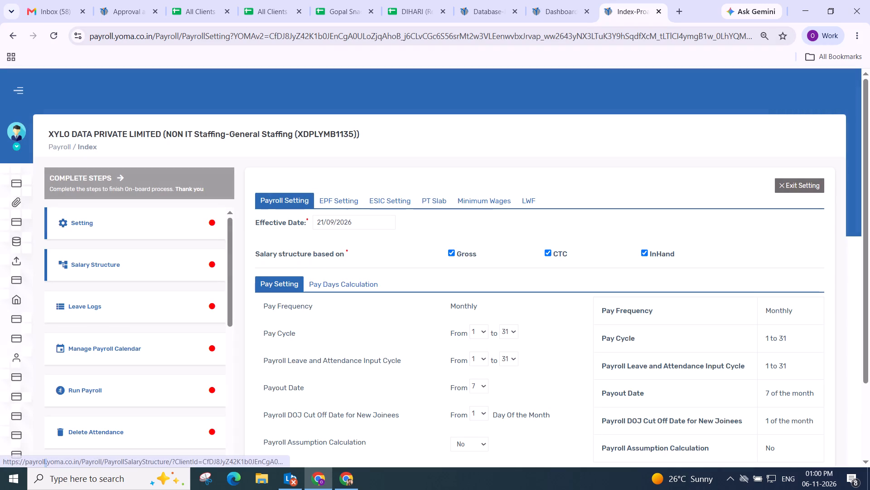
# Check XYLO DATA's existing salary structure names and start a new salary structure named Template 4.
pyautogui.click(119, 258)
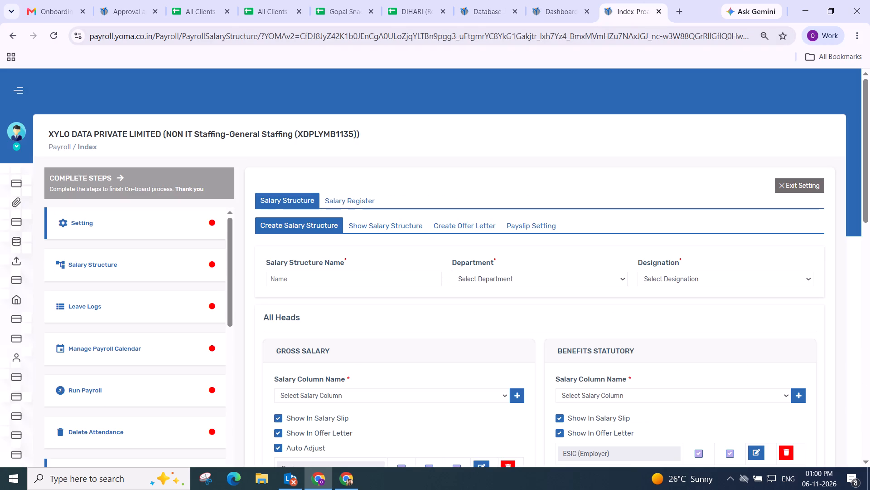
pyautogui.click(378, 226)
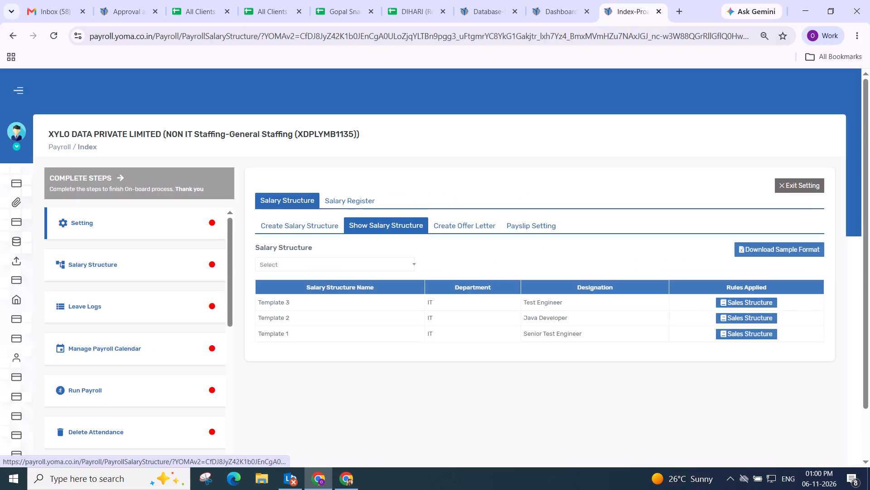
pyautogui.doubleClick(268, 319)
pyautogui.hotkey('ctrl', 'c')
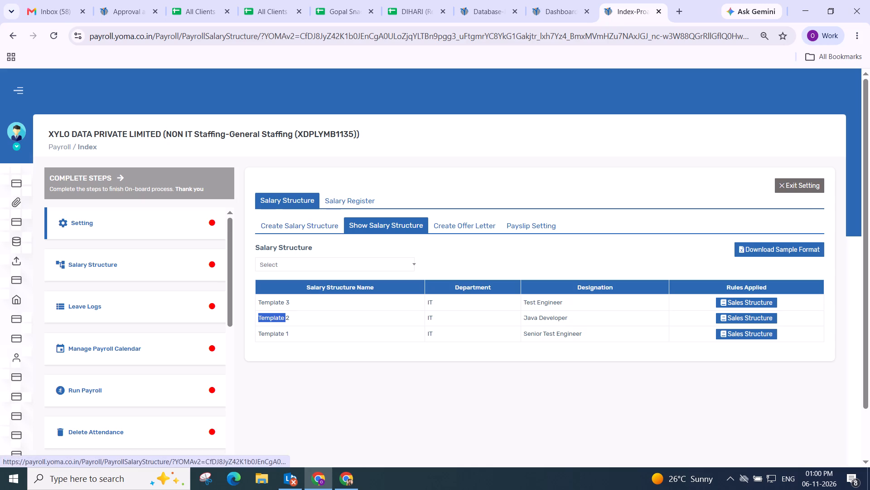
pyautogui.click(292, 226)
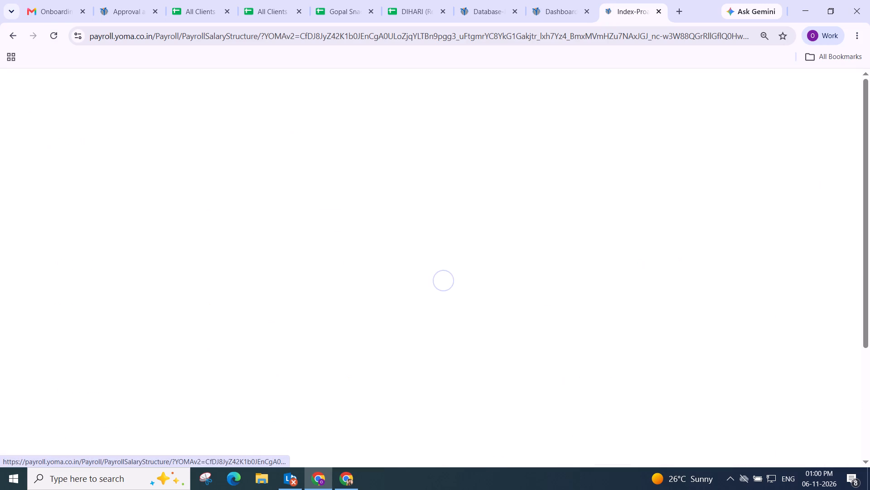
pyautogui.click(314, 286)
pyautogui.hotkey('ctrl', 'v')
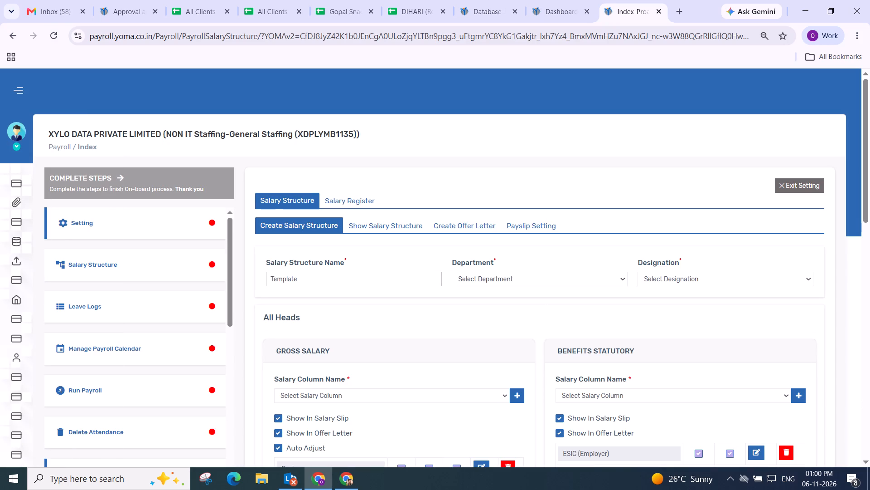
pyautogui.press('4')
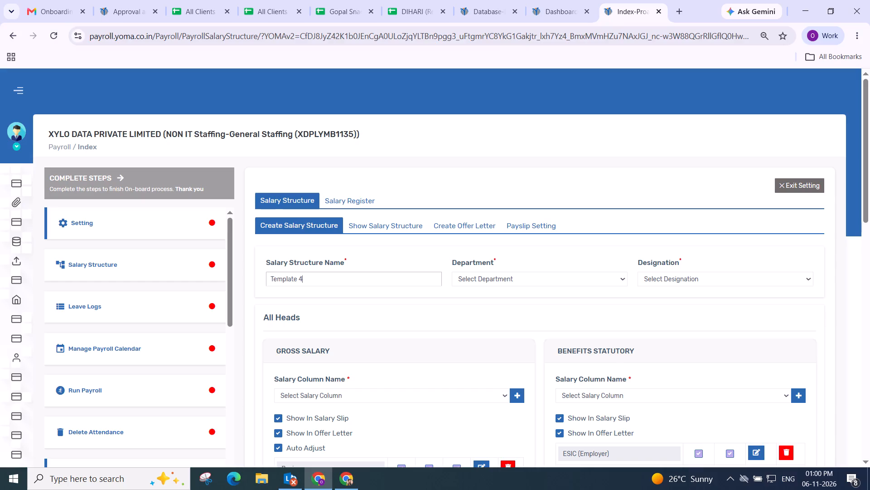
# In Breakup & LOI Generation, search pending approvals of type Transfer and show ALL records on one page.
pyautogui.click(120, 18)
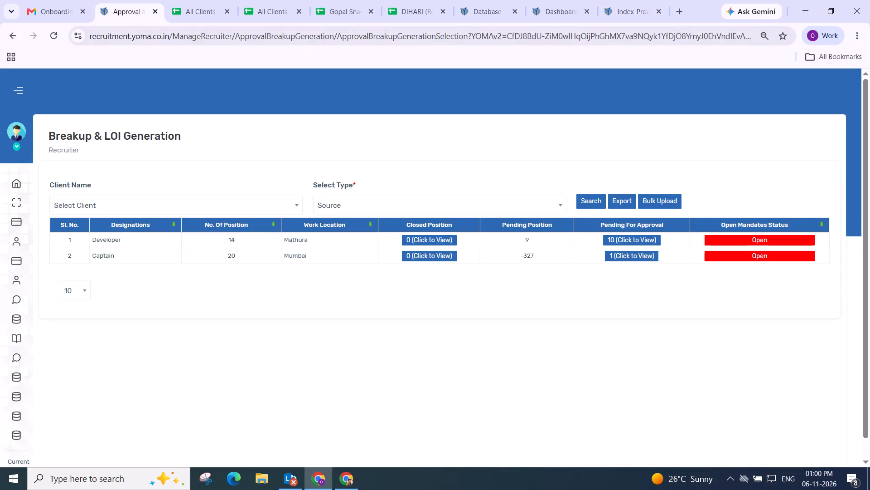
pyautogui.click(362, 199)
pyautogui.click(348, 274)
pyautogui.click(590, 198)
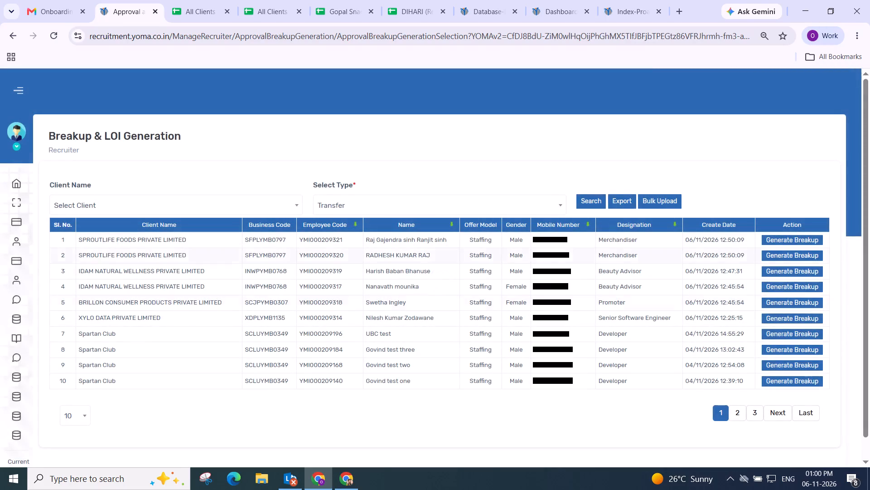
pyautogui.scroll(-3, 172, 263)
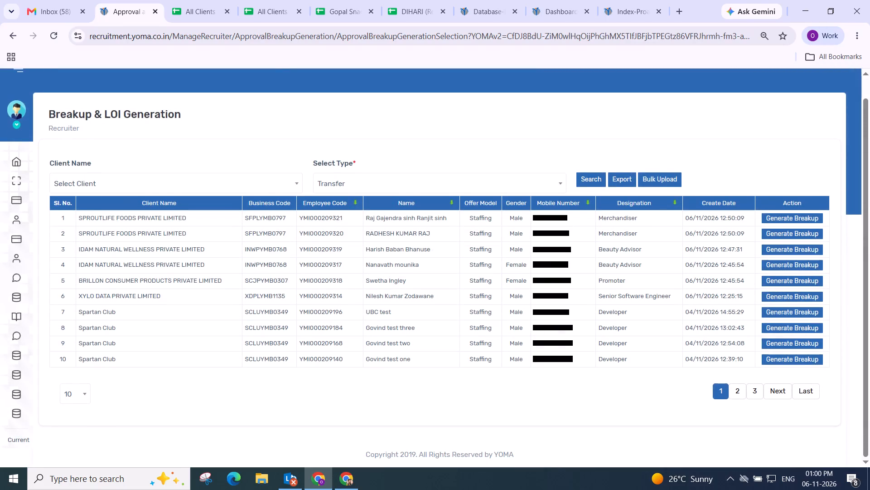
pyautogui.click(73, 396)
pyautogui.click(73, 306)
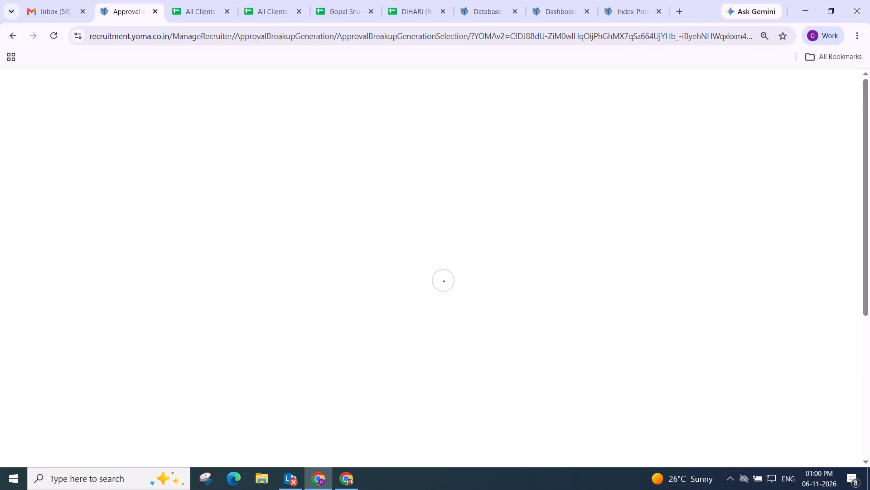
# Find XYLO DATA PRIVATE LIMITED's Senior Software Engineer in the pending list, open Generate Breakup for that associate and review the salary options.
pyautogui.scroll(-4, 647, 263)
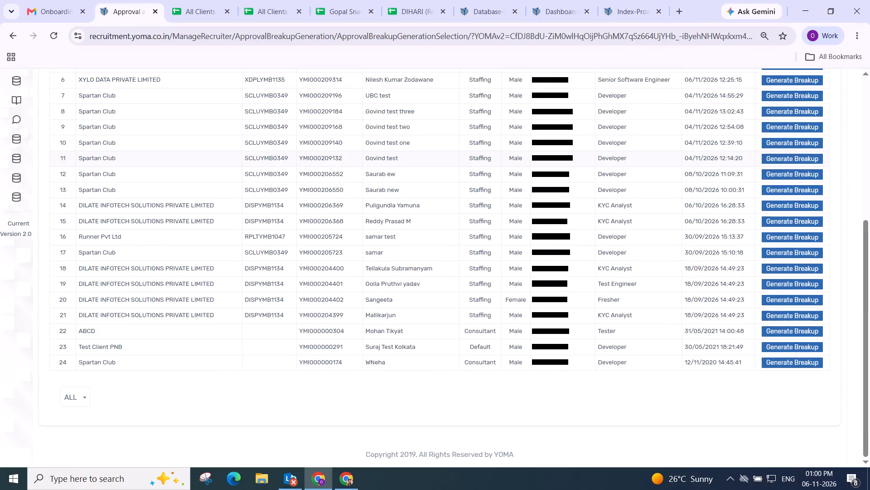
pyautogui.scroll(5, 397, 267)
pyautogui.scroll(-2, 248, 298)
pyautogui.scroll(-2, 161, 262)
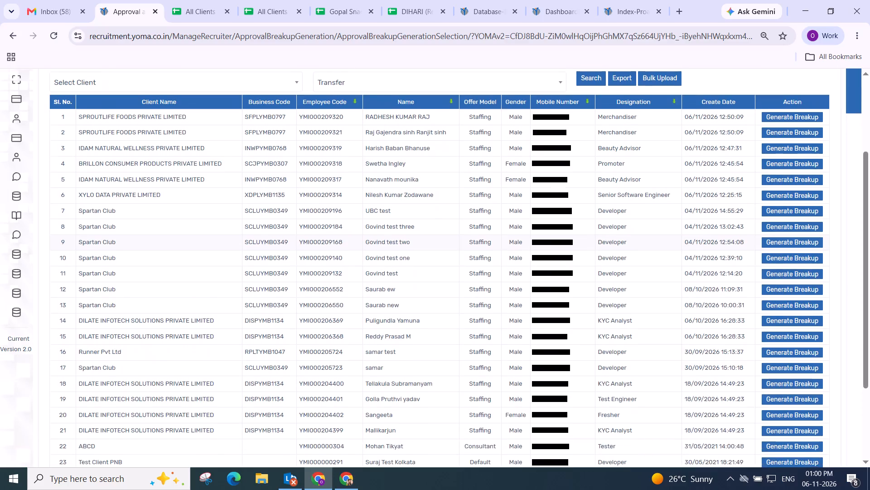
pyautogui.scroll(-1, 151, 239)
pyautogui.scroll(-1, 133, 288)
pyautogui.scroll(1, 115, 348)
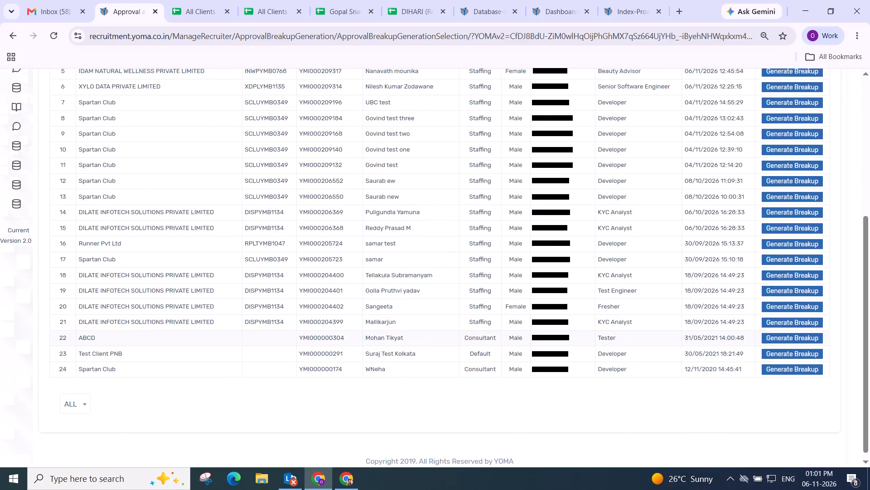
pyautogui.scroll(2, 120, 341)
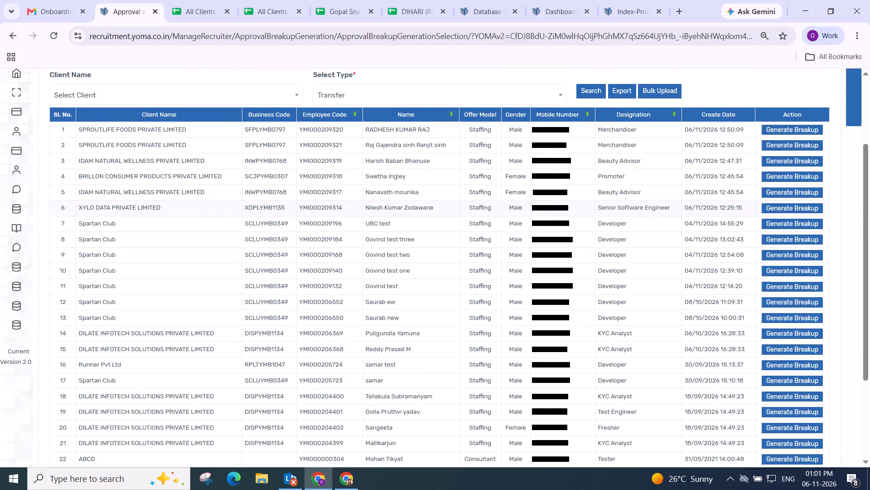
pyautogui.moveTo(702, 198); pyautogui.dragTo(757, 201)
pyautogui.click(783, 207)
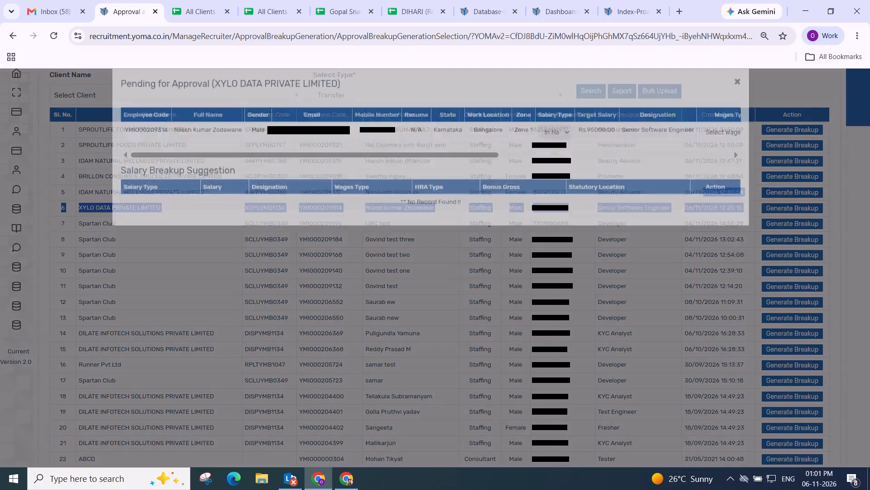
pyautogui.moveTo(290, 171); pyautogui.dragTo(866, 174)
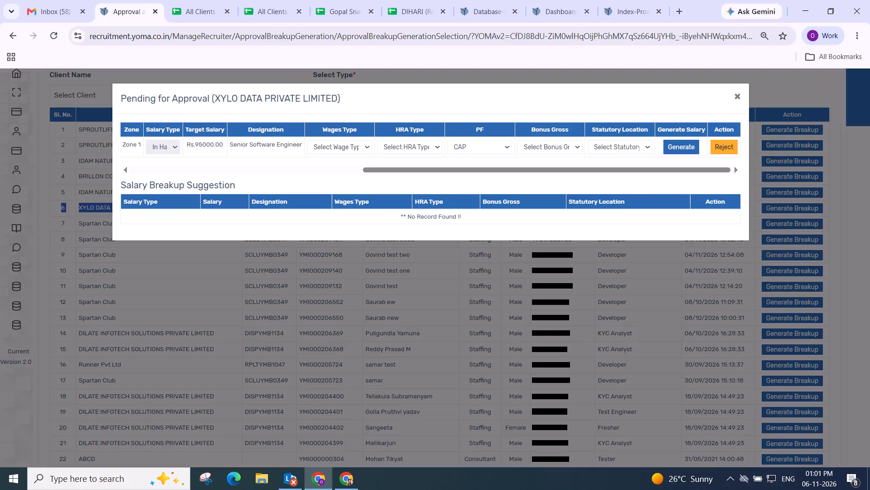
pyautogui.click(425, 175)
pyautogui.moveTo(426, 168); pyautogui.dragTo(159, 173)
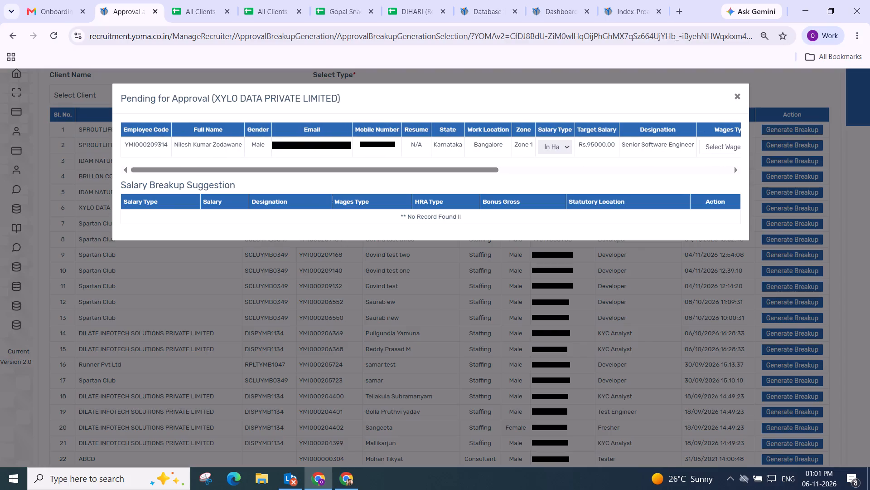
# Copy the XYLO DATA associate's mobile number and filter the Associate Database by it in the Dashboard browser tab.
pyautogui.doubleClick(376, 146)
pyautogui.hotkey('ctrl', 'c')
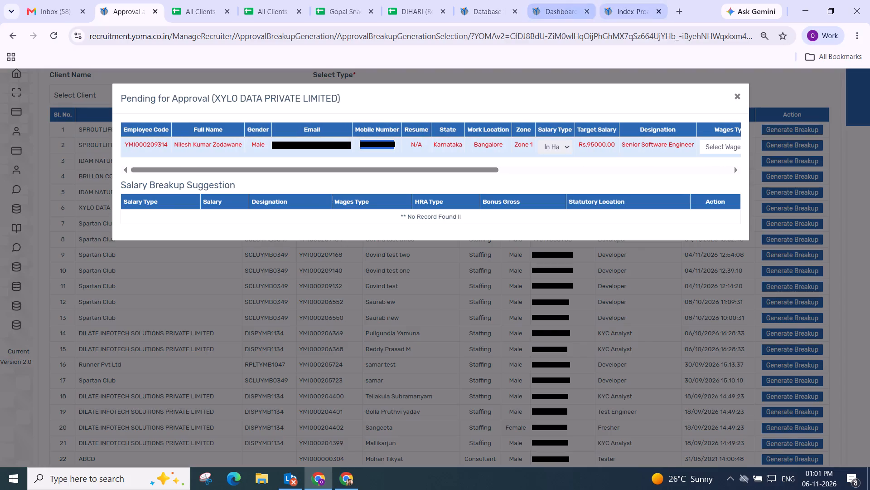
pyautogui.click(554, 15)
pyautogui.click(34, 267)
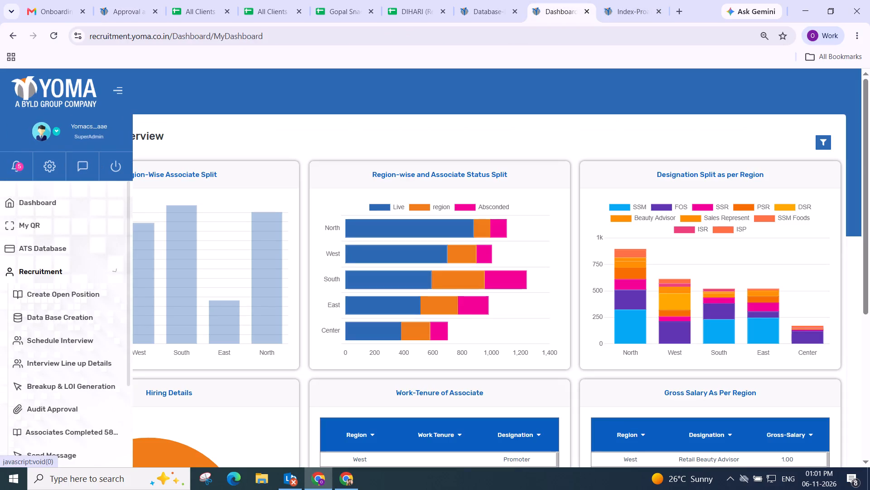
pyautogui.click(45, 318)
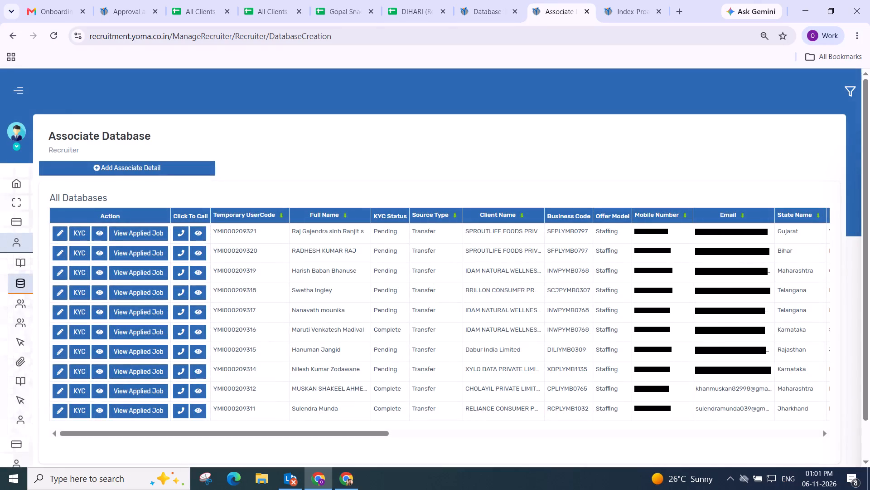
pyautogui.click(850, 86)
pyautogui.scroll(-2, 794, 173)
pyautogui.click(744, 189)
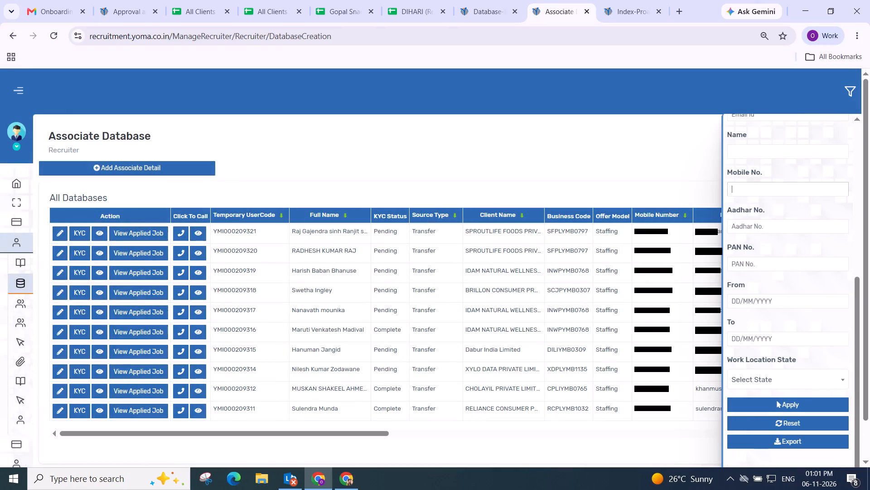
pyautogui.hotkey('ctrl', 'v')
pyautogui.scroll(-4, 755, 271)
pyautogui.click(759, 401)
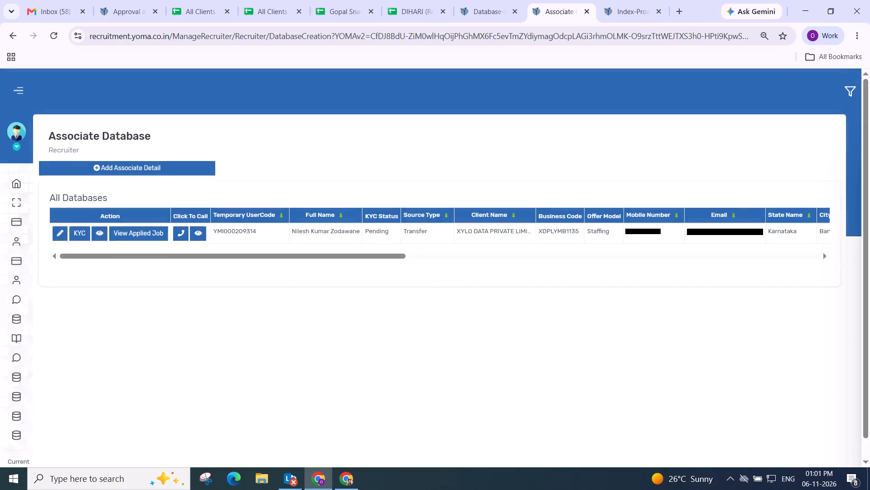
# Open the filtered XYLO DATA associate's record and review its Offer Info details.
pyautogui.click(61, 234)
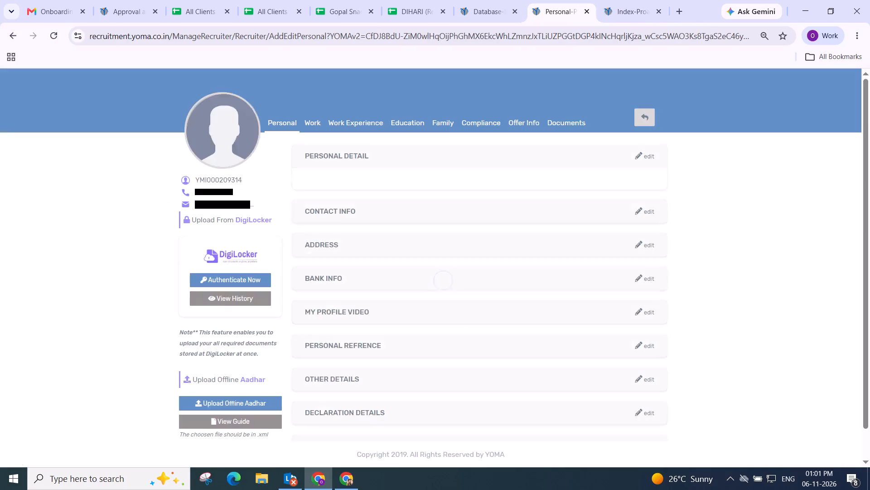
pyautogui.click(522, 122)
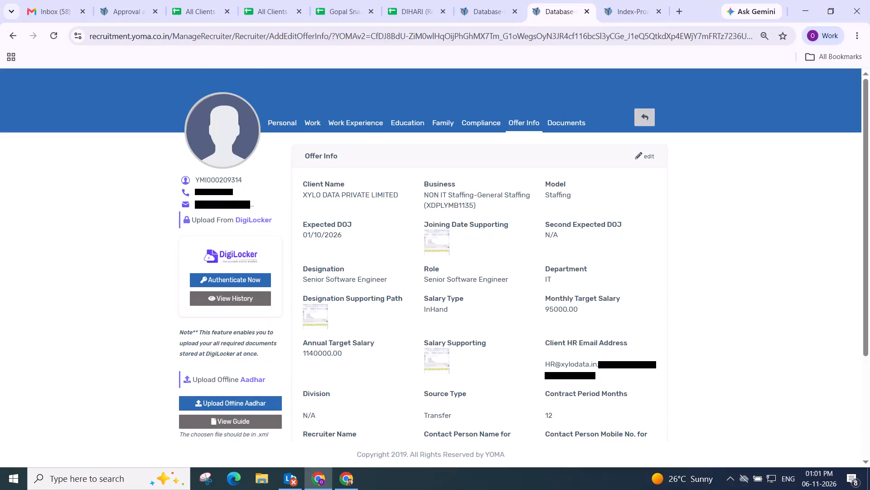
pyautogui.scroll(-4, 501, 160)
pyautogui.scroll(1, 503, 165)
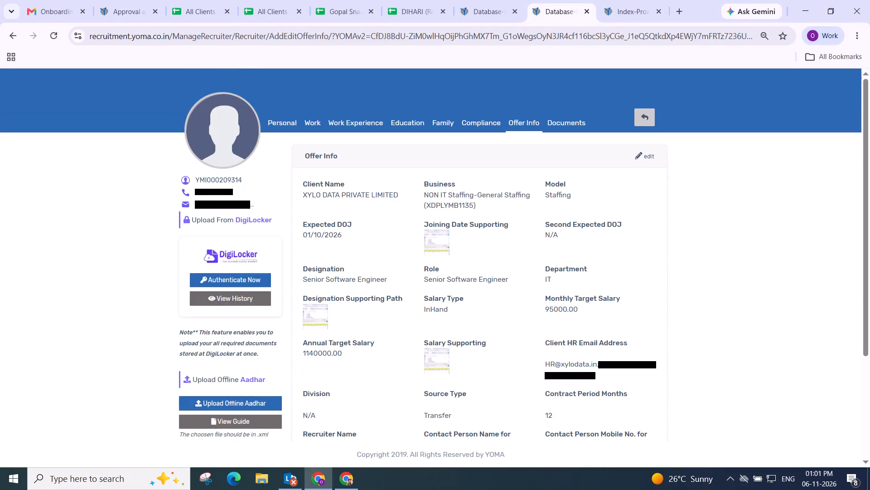
pyautogui.scroll(-1, 479, 224)
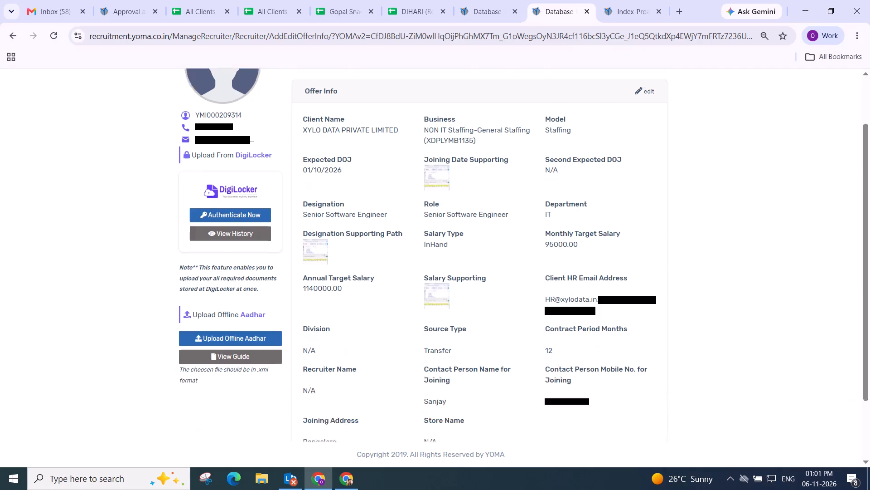
pyautogui.scroll(1, 482, 219)
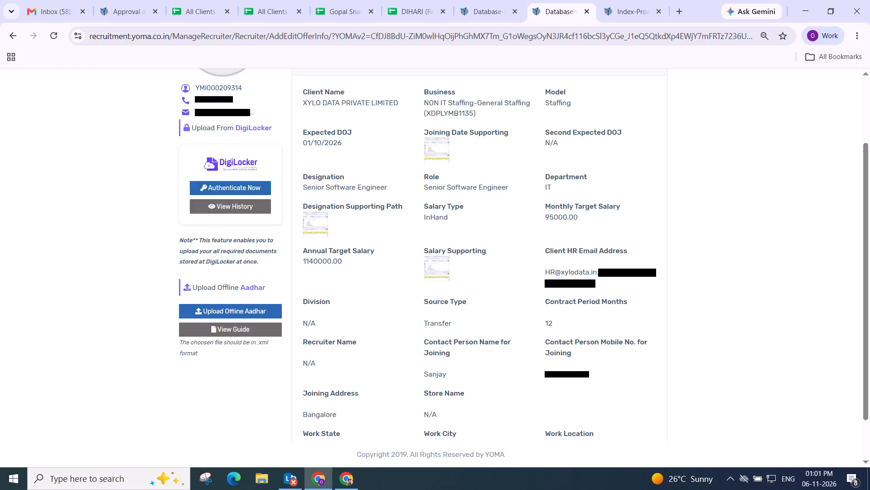
pyautogui.scroll(2, 591, 127)
# Open the associate's Offer Info for editing and check which designations are available for the IT department.
pyautogui.click(648, 155)
pyautogui.scroll(-2, 604, 171)
pyautogui.scroll(3, 589, 177)
pyautogui.scroll(1, 483, 209)
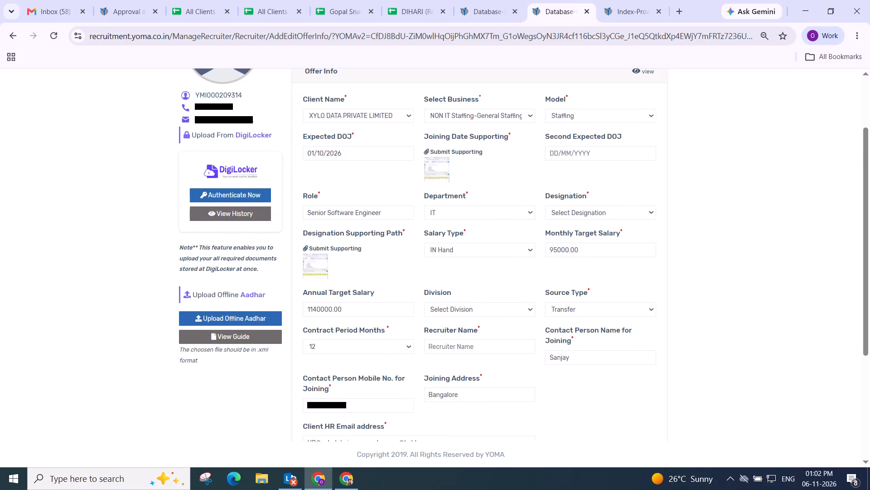
pyautogui.click(575, 210)
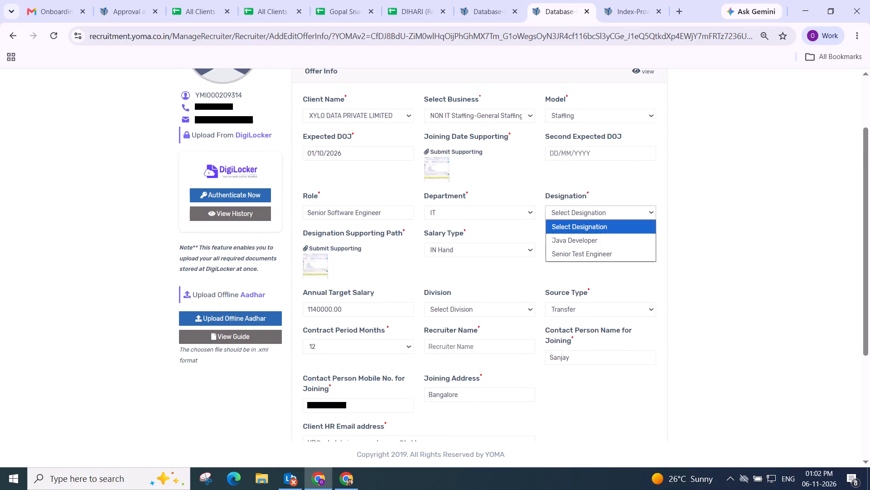
pyautogui.click(787, 195)
pyautogui.click(603, 213)
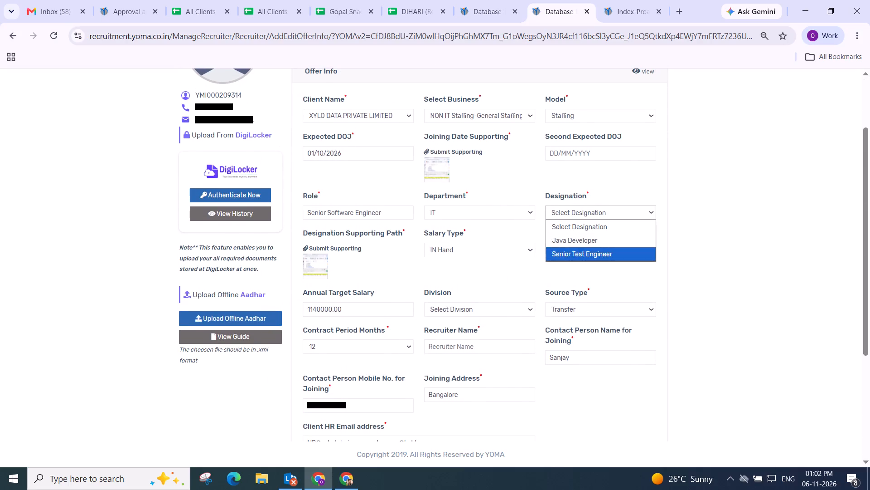
pyautogui.click(692, 189)
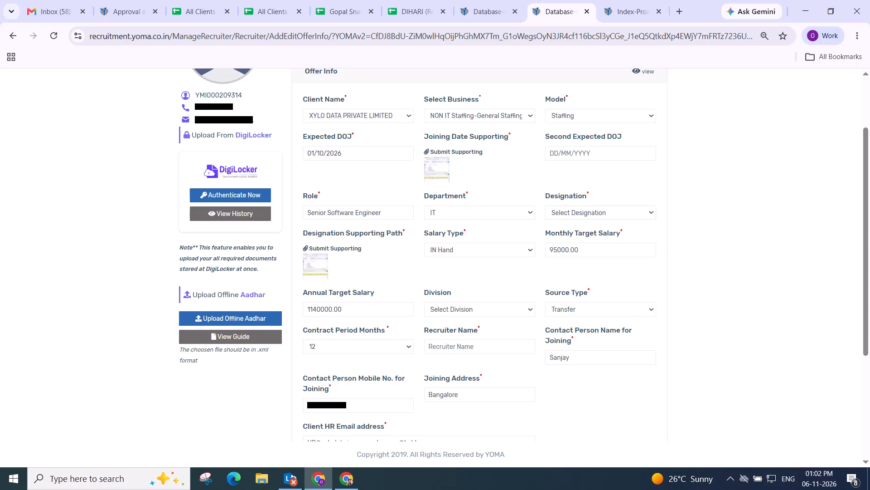
pyautogui.scroll(2, 558, 193)
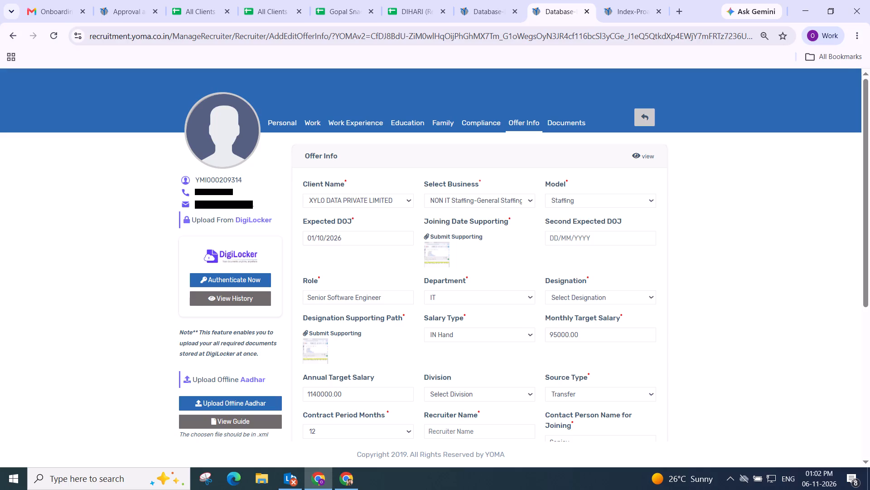
pyautogui.click(591, 295)
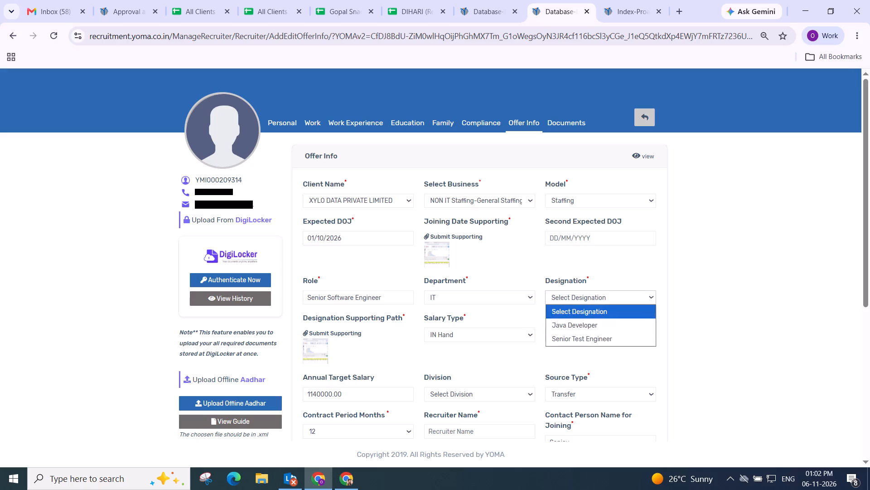
pyautogui.click(720, 287)
pyautogui.click(577, 297)
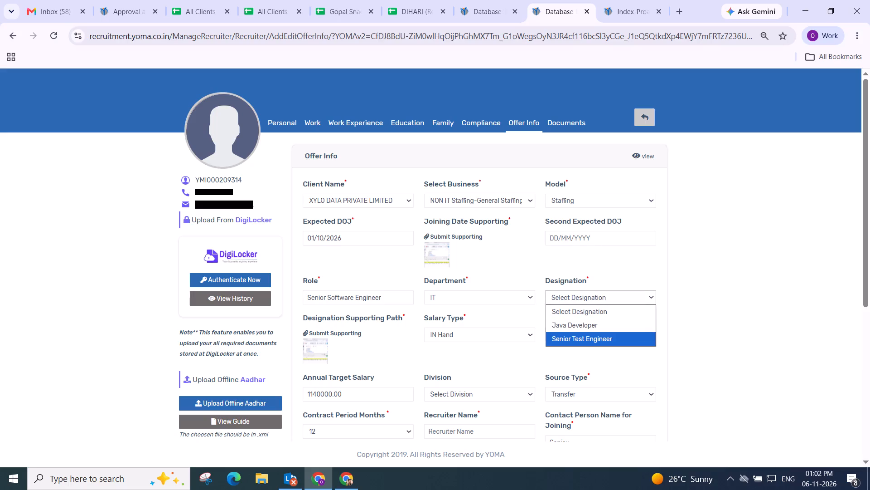
pyautogui.click(702, 271)
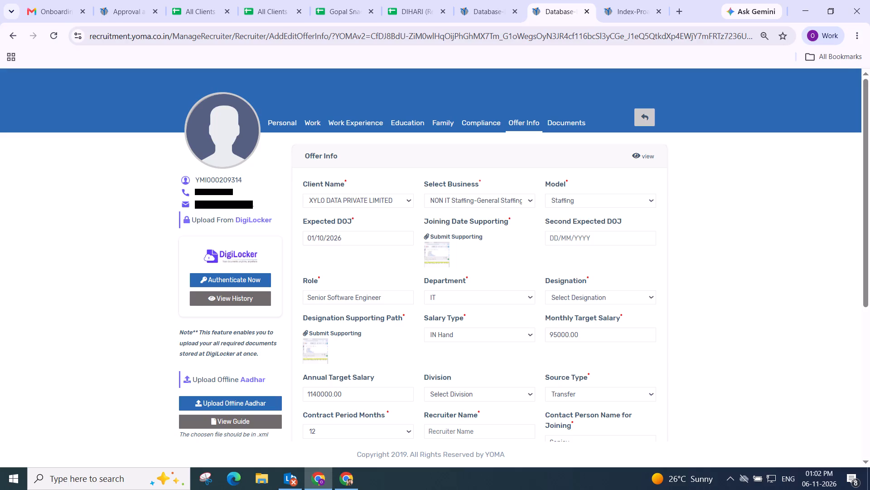
# Return to XYLO DATA's pending breakup and bring its wages, HRA, PF, bonus and statutory location options into view.
pyautogui.click(123, 12)
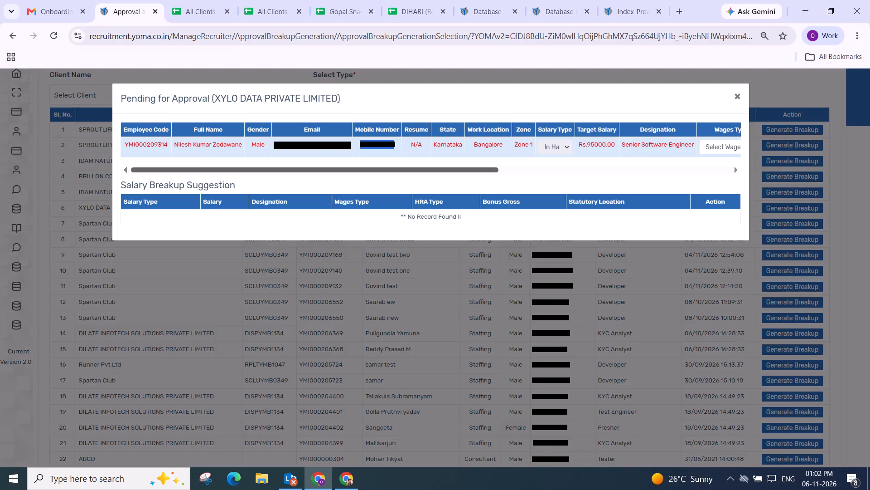
pyautogui.moveTo(290, 172); pyautogui.dragTo(788, 219)
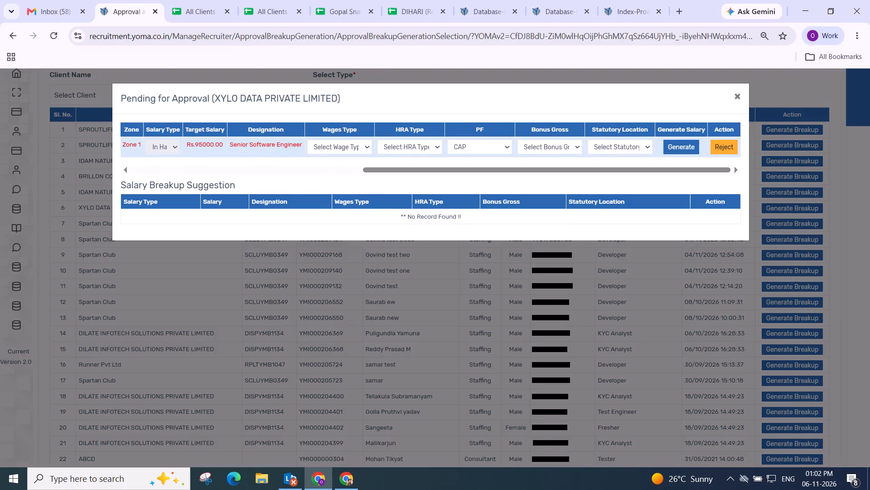
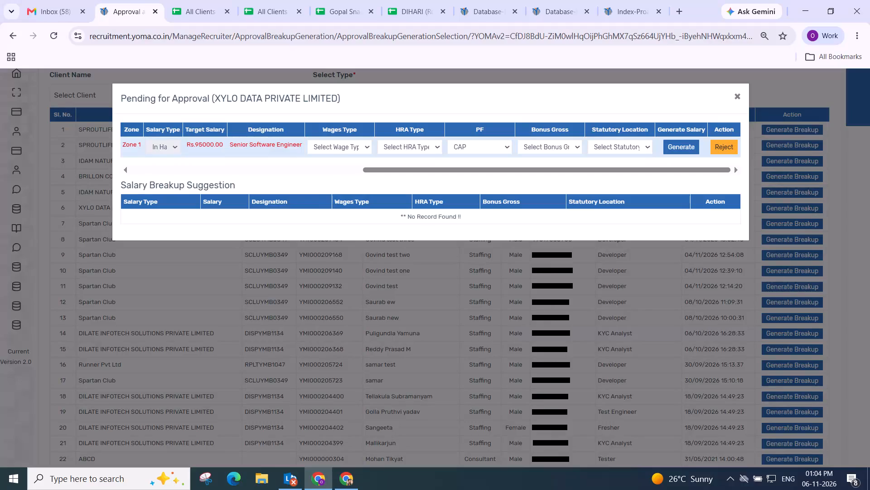
# Return to the XYLO DATA associate's editable Offer Info form and review its role, department, designation, salary and work location fields.
pyautogui.click(617, 10)
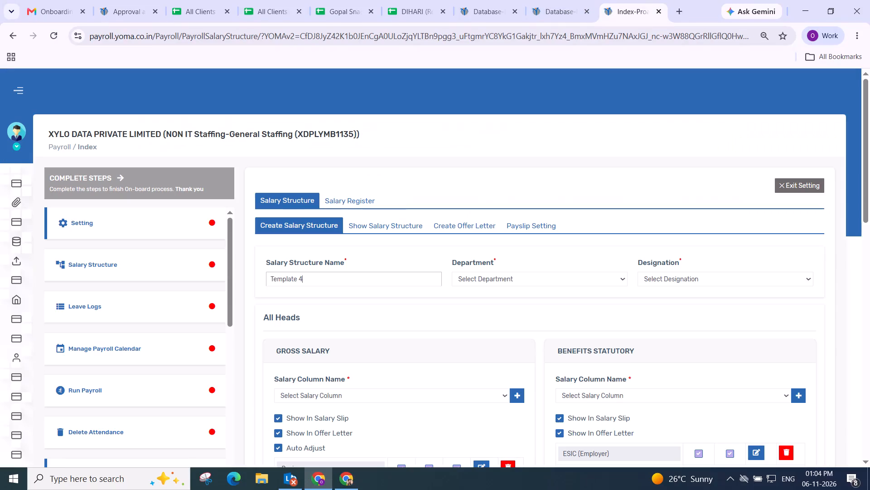
pyautogui.click(495, 14)
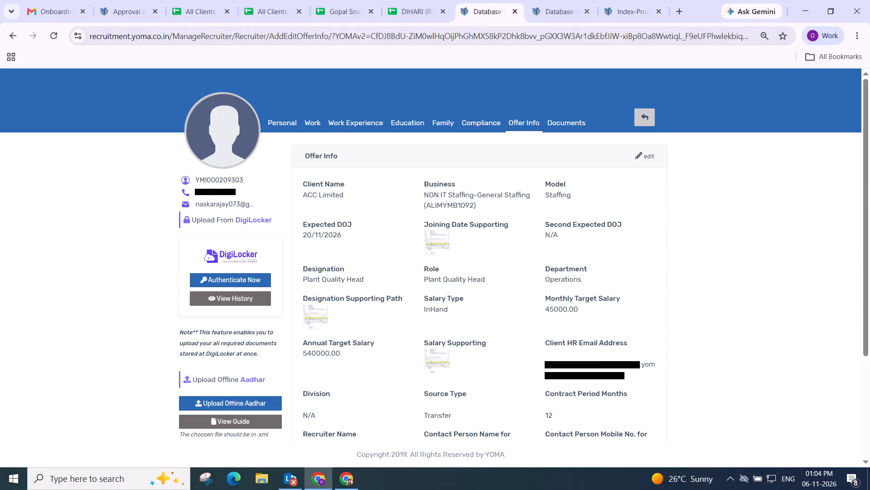
pyautogui.click(557, 7)
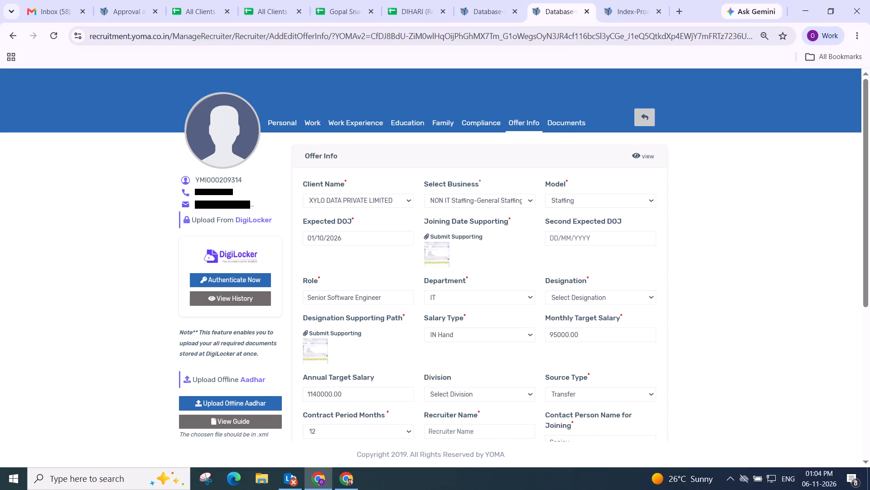
pyautogui.scroll(-1, 520, 243)
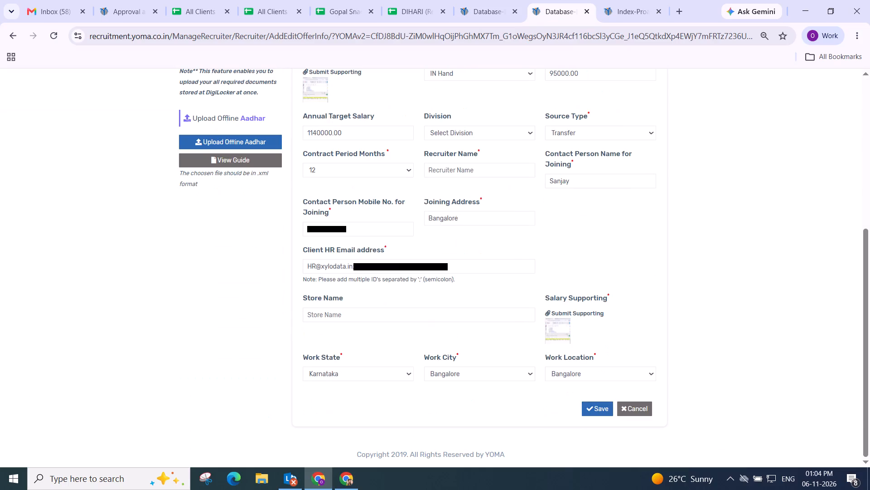
pyautogui.scroll(3, 371, 170)
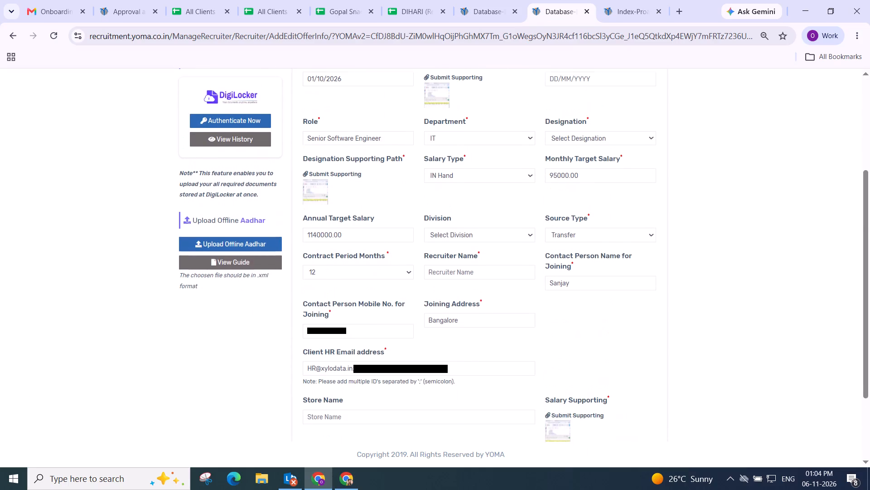
pyautogui.scroll(1, 373, 190)
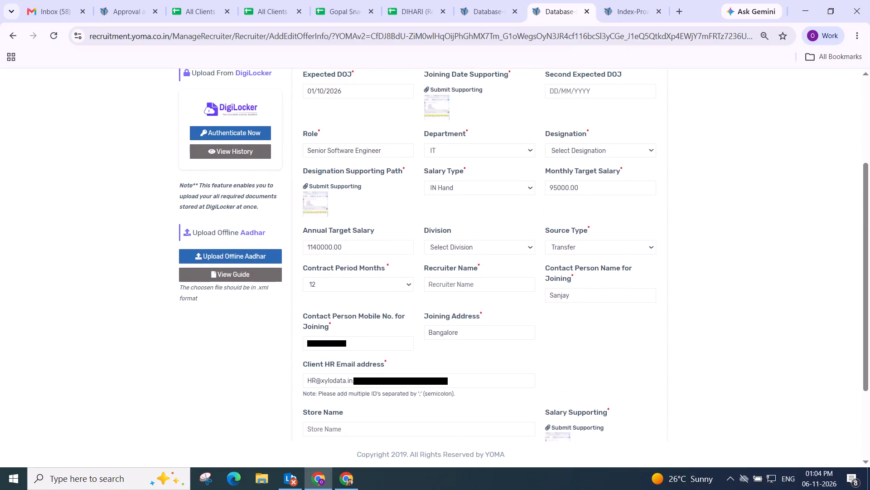
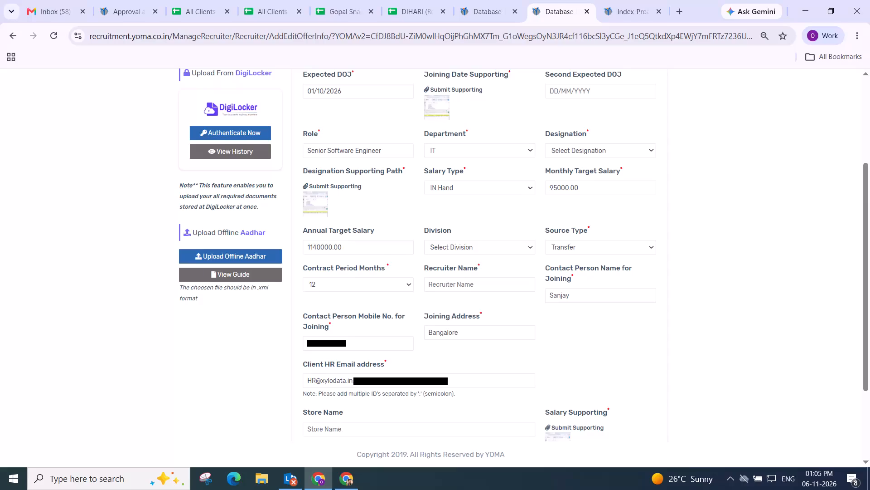
# Reload the XYLO DATA associate's offer info, reopen it for editing, and check which designations can be selected.
pyautogui.scroll(2, 368, 196)
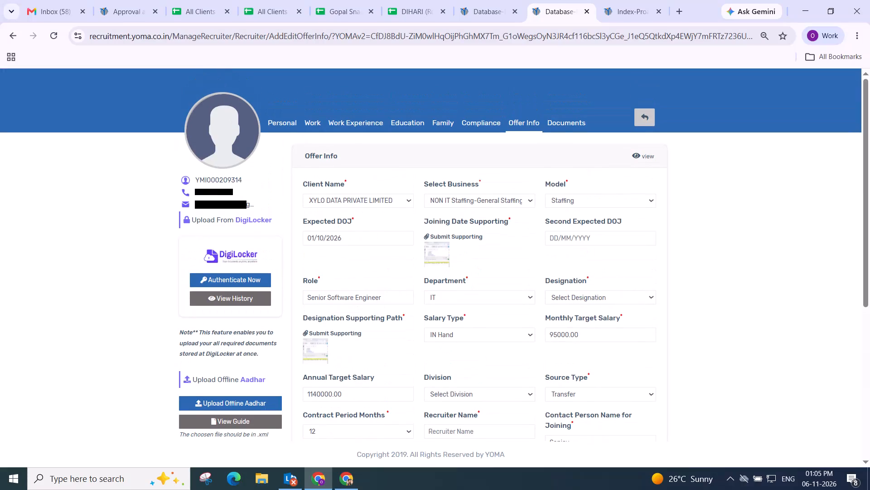
pyautogui.scroll(-4, 453, 237)
pyautogui.scroll(4, 457, 240)
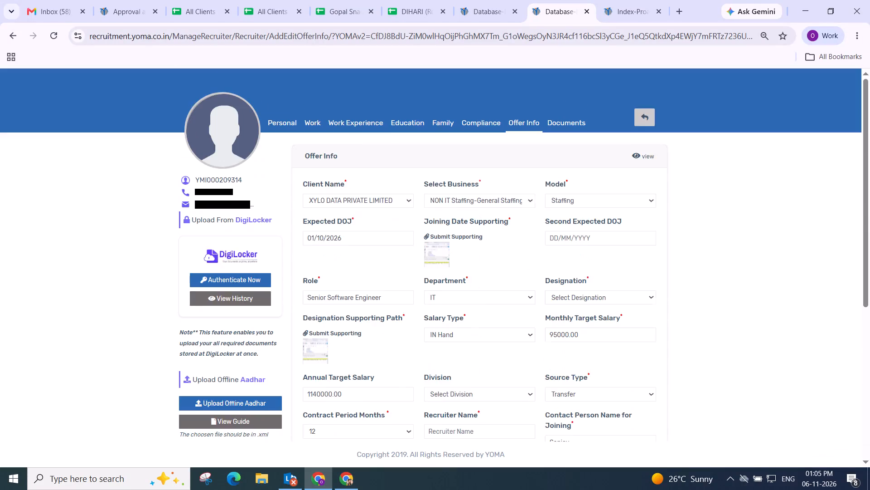
pyautogui.scroll(-3, 457, 240)
pyautogui.scroll(4, 476, 239)
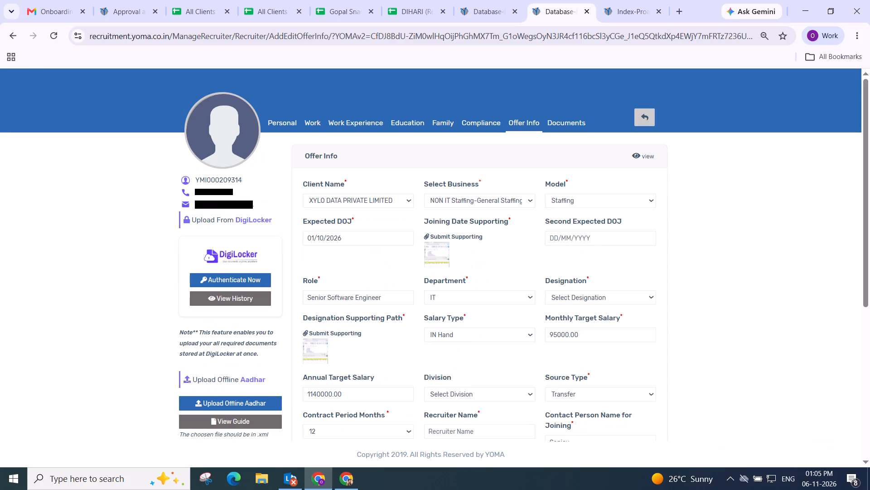
pyautogui.click(48, 35)
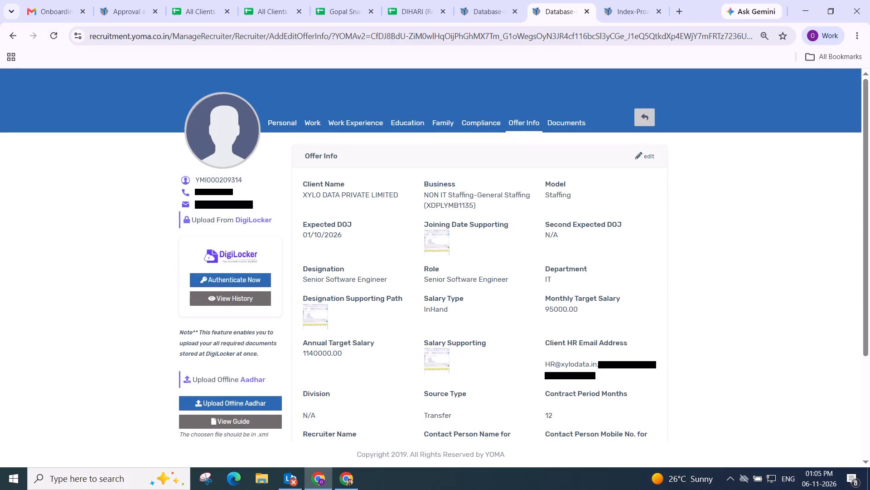
pyautogui.click(635, 162)
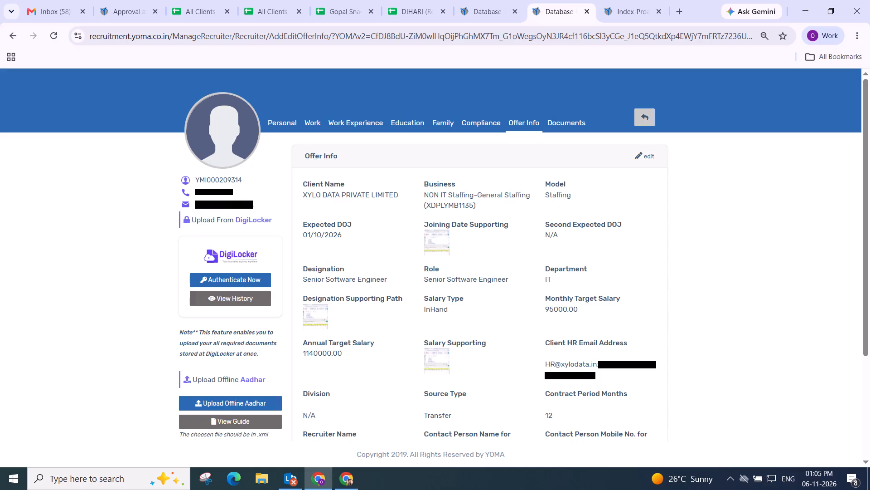
pyautogui.click(636, 158)
pyautogui.click(577, 295)
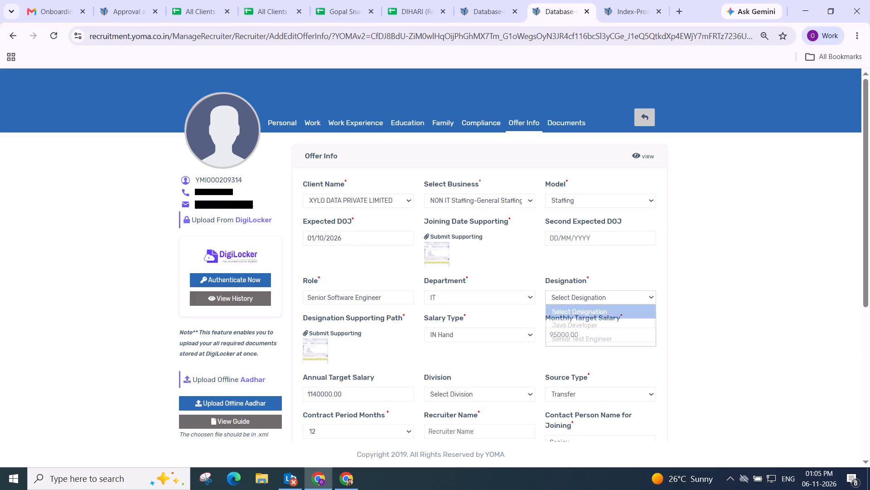
pyautogui.click(688, 309)
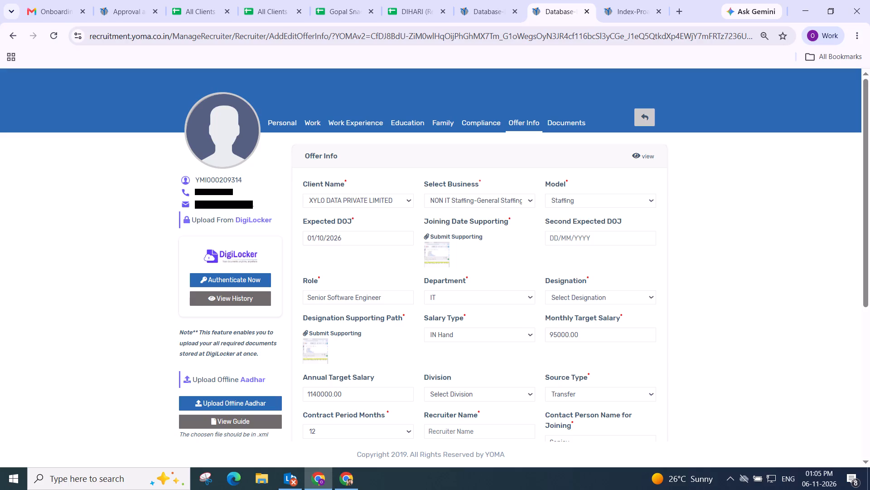
pyautogui.click(594, 292)
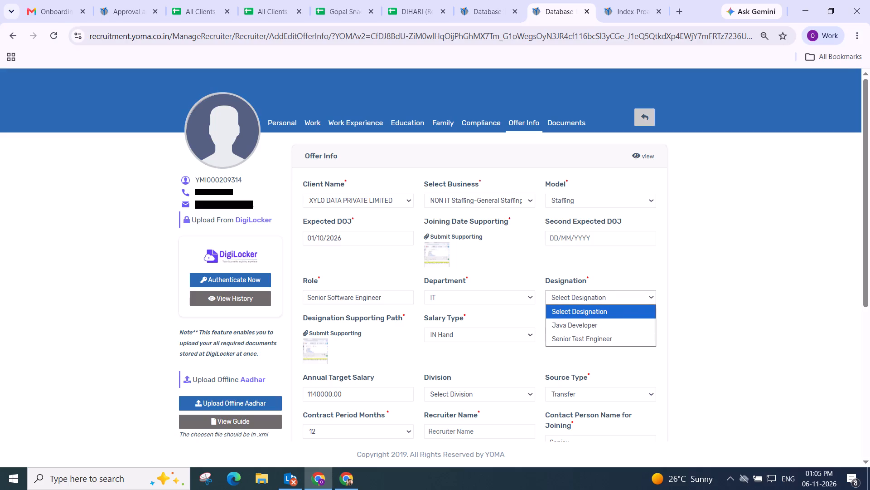
# Reload and reopen the associate's offer info for editing, select Senior Software Engineer as the designation, and save the form.
pyautogui.click(50, 37)
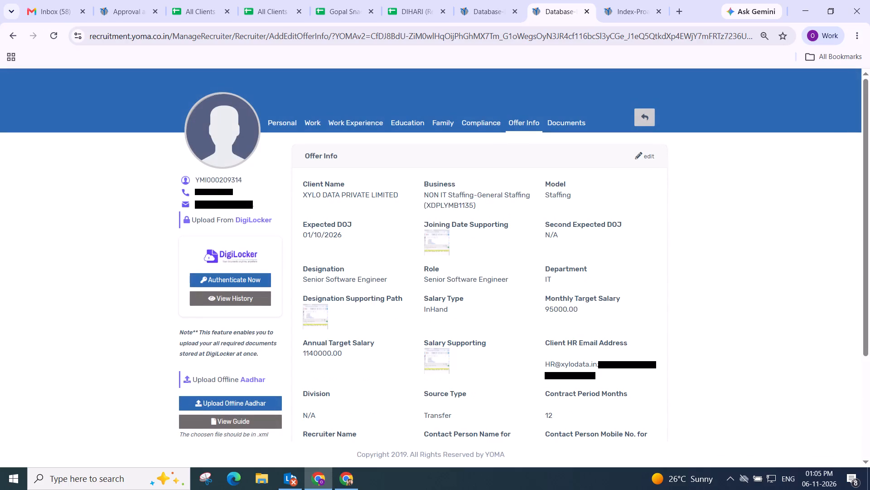
pyautogui.click(642, 149)
pyautogui.click(638, 152)
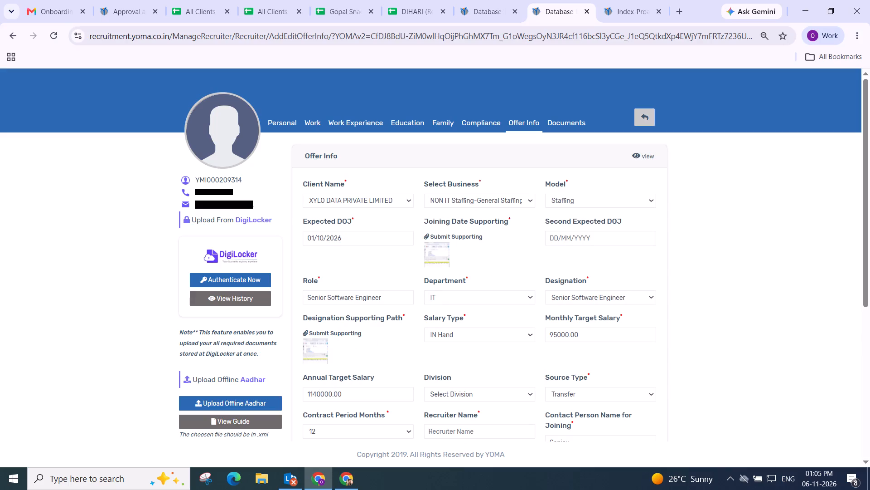
pyautogui.click(576, 295)
pyautogui.click(574, 352)
pyautogui.scroll(-3, 577, 353)
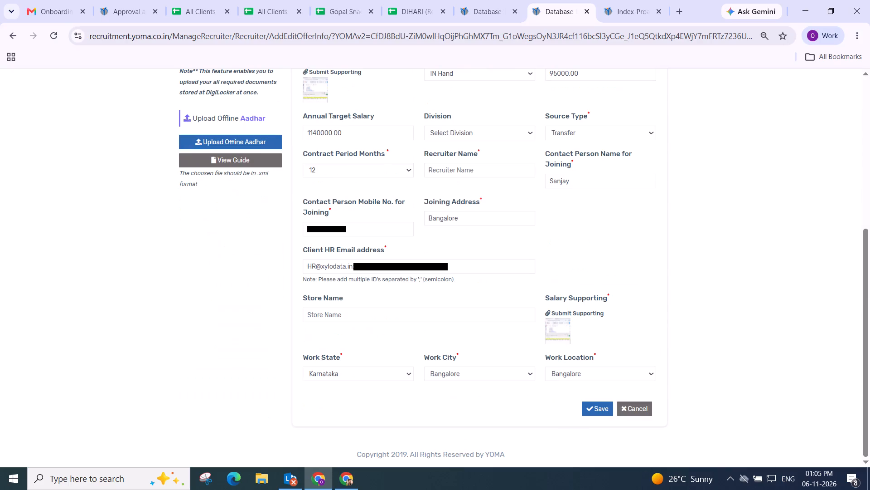
pyautogui.click(589, 406)
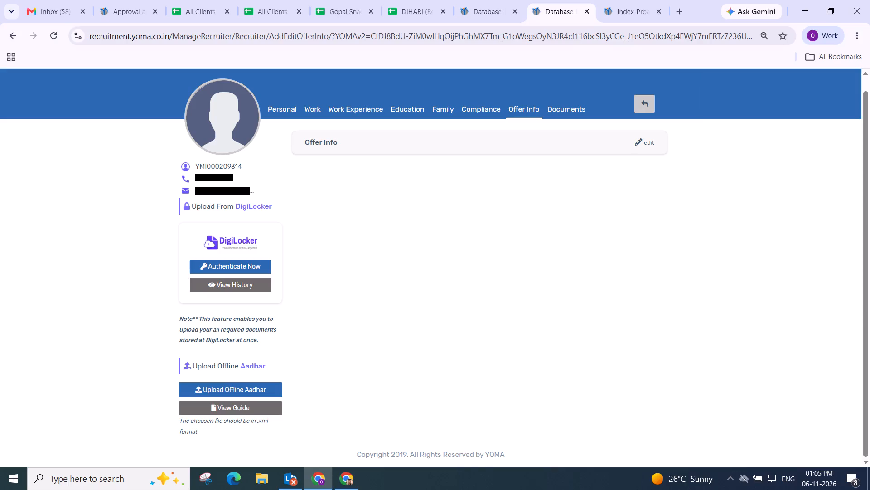
# In XYLO DATA's new Template 4 salary structure, set the department to IT and the designation to Senior Software Engineer.
pyautogui.click(121, 14)
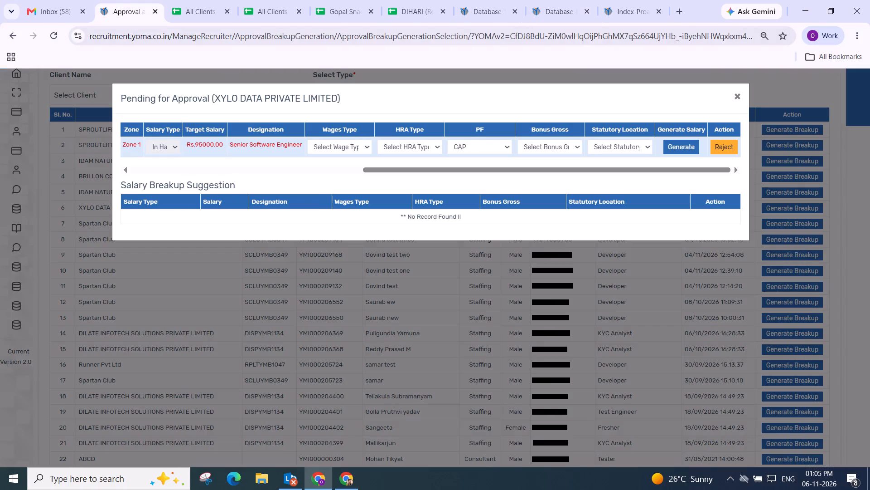
pyautogui.click(622, 12)
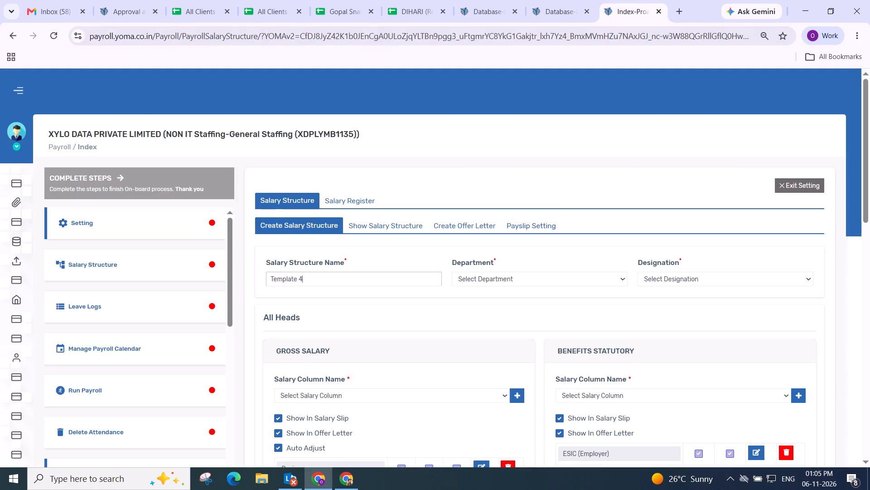
pyautogui.click(480, 276)
pyautogui.write('it')
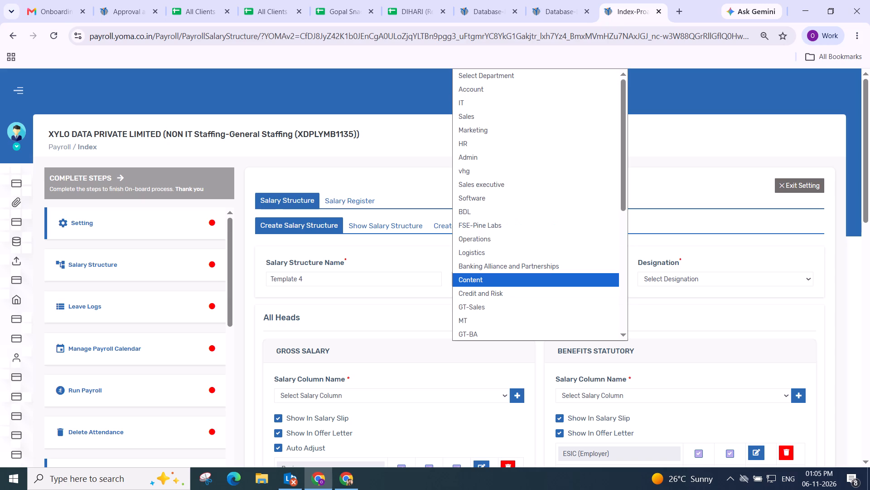
pyautogui.press('Return')
pyautogui.click(670, 279)
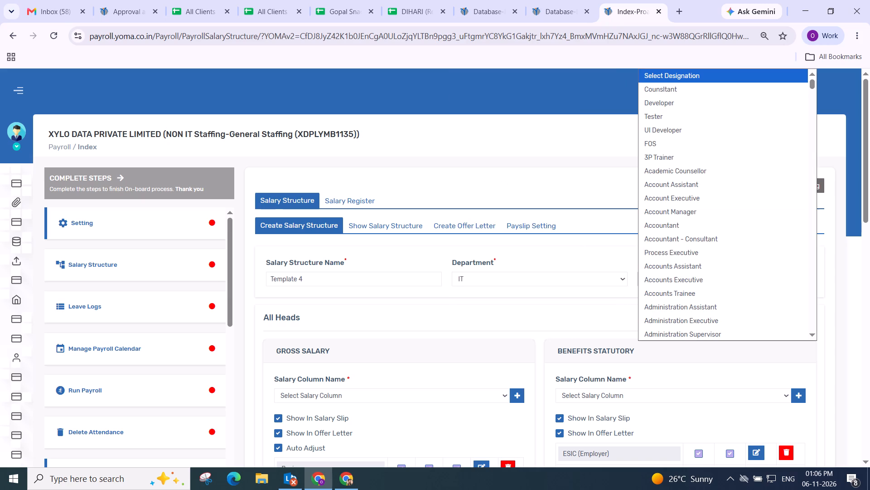
pyautogui.write('senior s')
pyautogui.press('o')
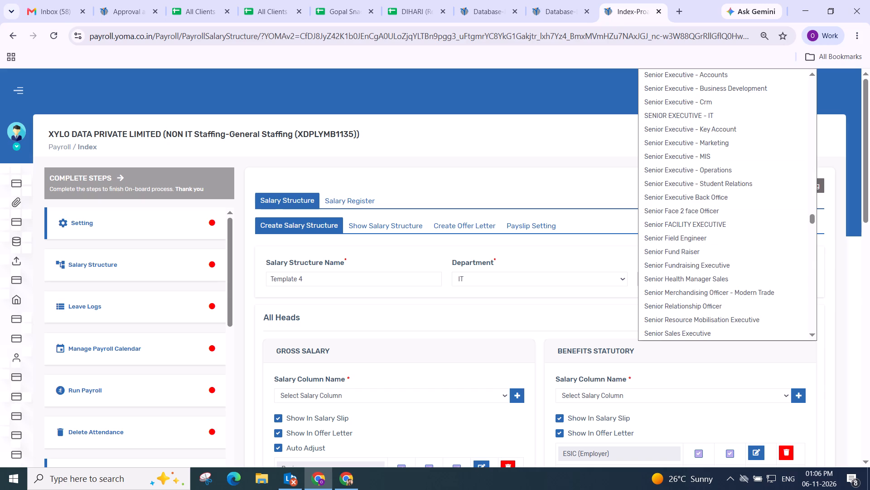
pyautogui.click(567, 165)
pyautogui.click(662, 278)
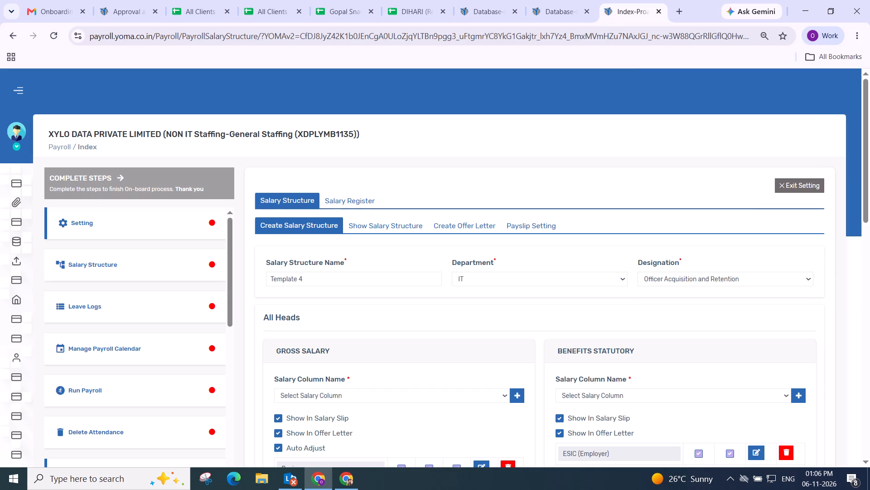
pyautogui.write('senior so')
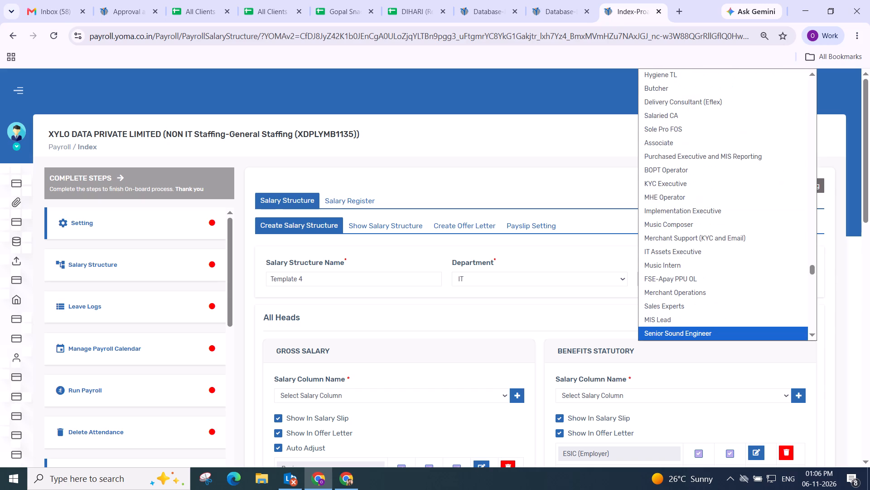
pyautogui.write('ft')
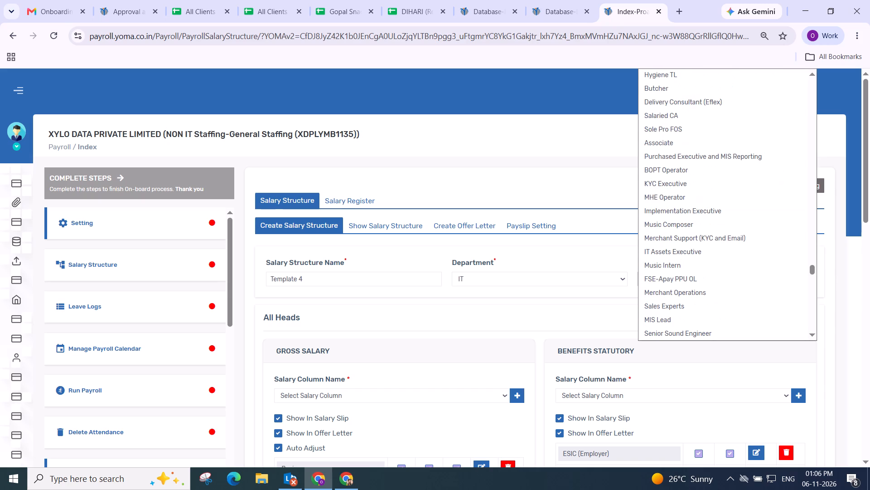
pyautogui.press('Return')
# Add Printable CTC to the CTC section of Template 4 and save the salary structure.
pyautogui.scroll(-4, 662, 278)
pyautogui.scroll(2, 684, 248)
pyautogui.scroll(-1, 684, 251)
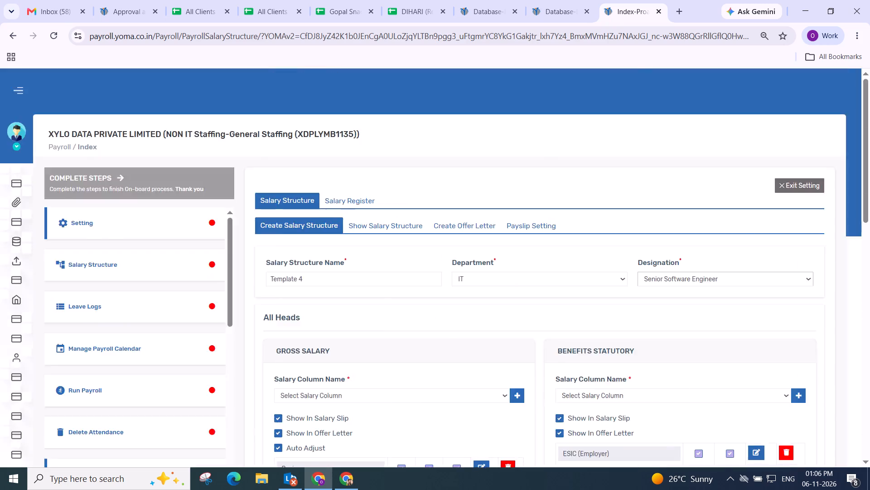
pyautogui.scroll(-2, 684, 251)
pyautogui.click(640, 175)
pyautogui.click(630, 213)
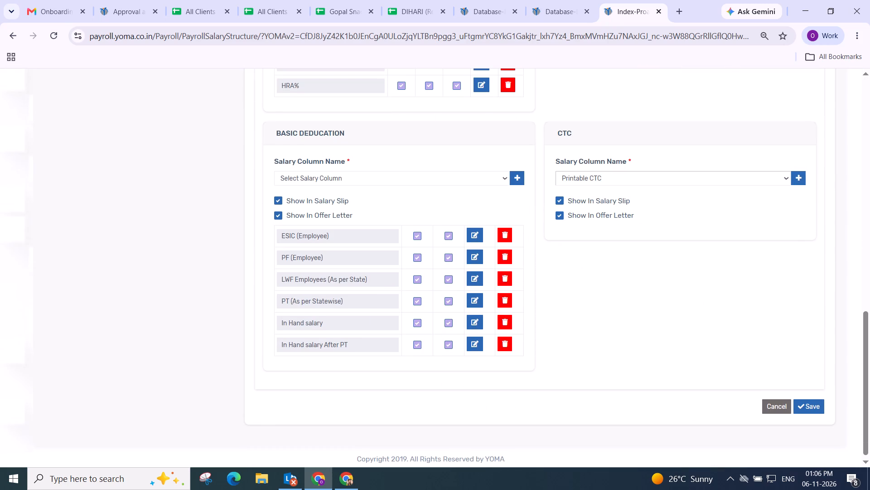
pyautogui.click(797, 178)
pyautogui.scroll(-3, 741, 201)
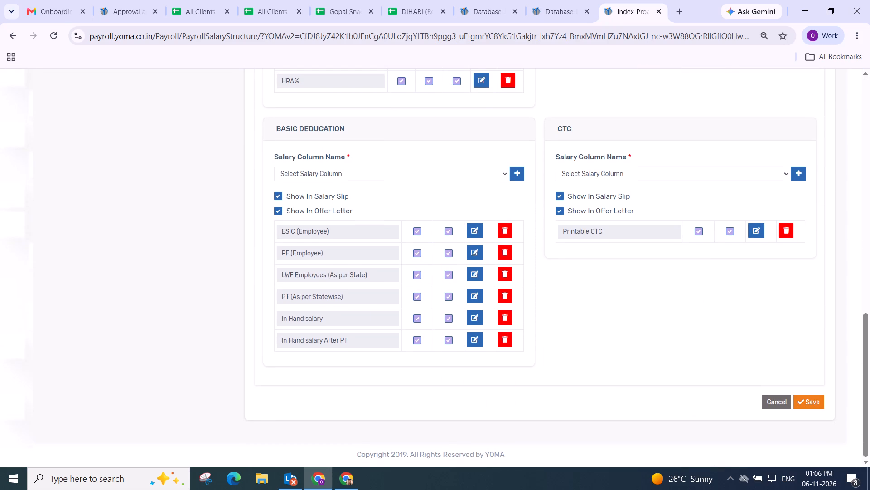
pyautogui.click(798, 400)
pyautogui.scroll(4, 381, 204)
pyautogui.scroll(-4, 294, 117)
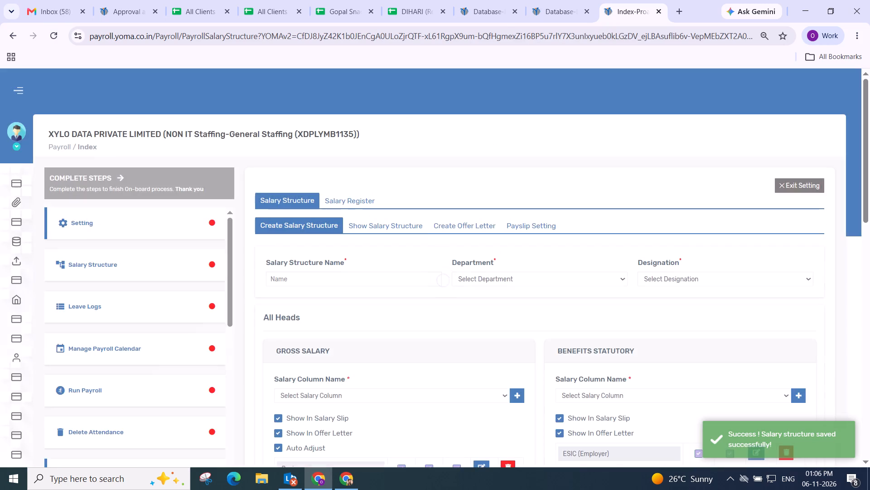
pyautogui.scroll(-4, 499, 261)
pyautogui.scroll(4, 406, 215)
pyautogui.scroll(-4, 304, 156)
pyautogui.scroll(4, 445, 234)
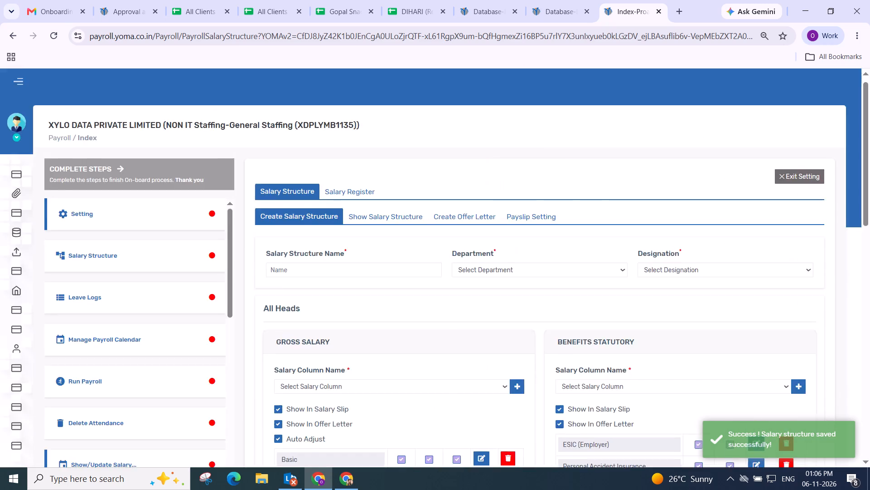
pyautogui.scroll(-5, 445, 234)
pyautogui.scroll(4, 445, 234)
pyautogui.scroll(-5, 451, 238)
# Generate the pending XYLO DATA associate's salary breakup with Semi-Skilled wages, Percentage HRA, Bonus 8.33% as bonus gross, and Bangalore as statutory location.
pyautogui.click(116, 9)
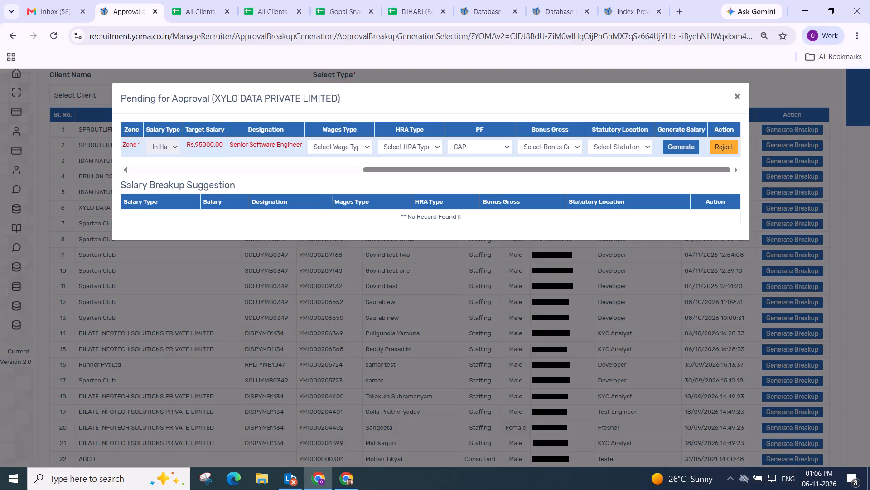
pyautogui.moveTo(426, 171); pyautogui.dragTo(454, 167)
pyautogui.click(552, 145)
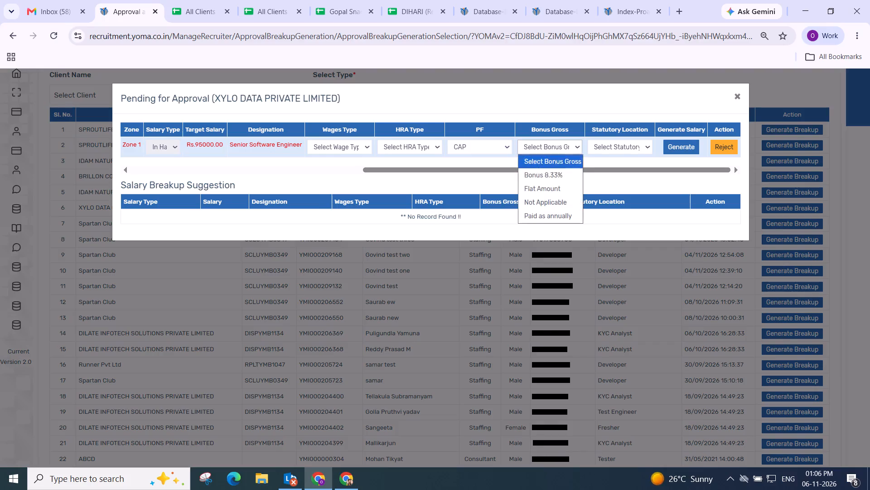
pyautogui.click(547, 172)
pyautogui.click(630, 147)
pyautogui.click(609, 199)
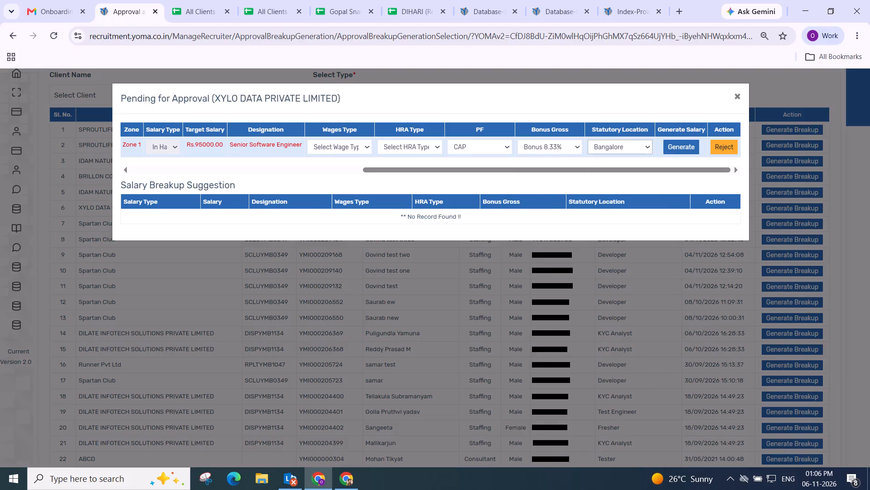
pyautogui.click(678, 146)
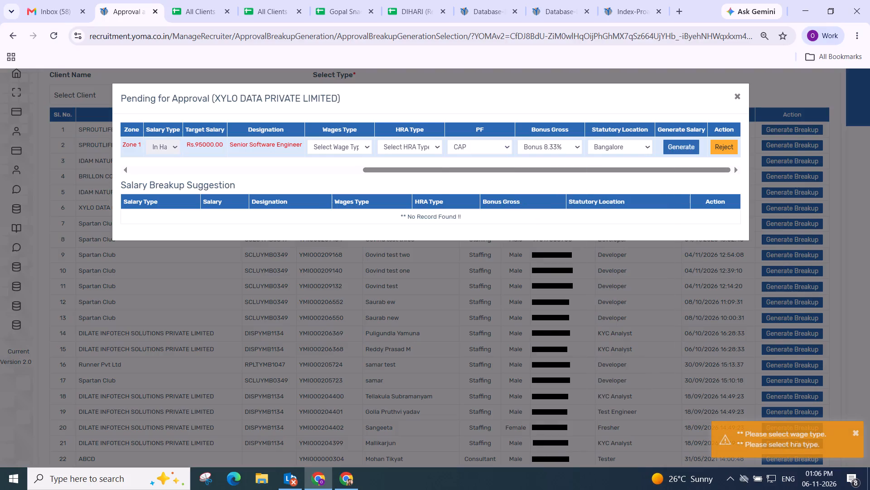
pyautogui.click(401, 146)
pyautogui.click(408, 172)
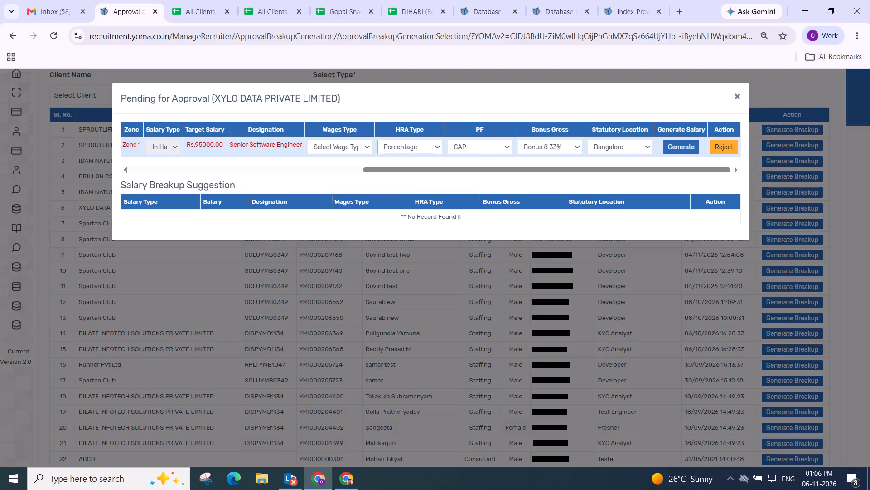
pyautogui.click(675, 147)
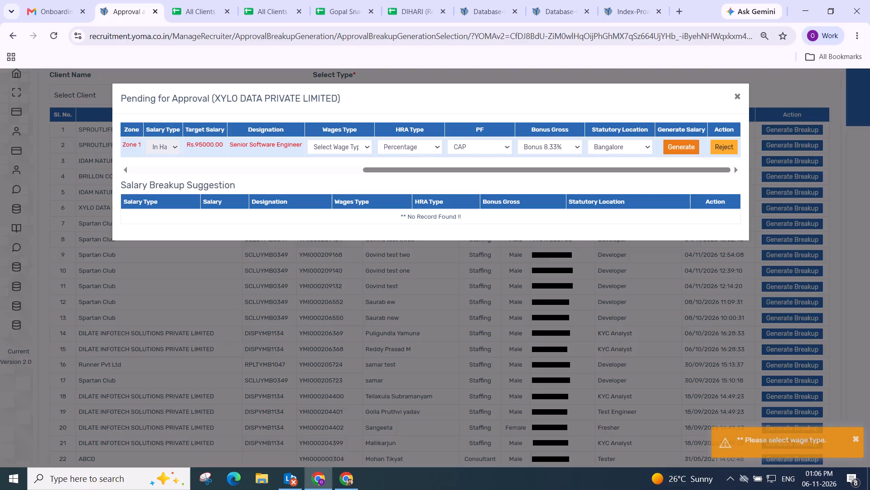
pyautogui.click(350, 147)
pyautogui.click(341, 186)
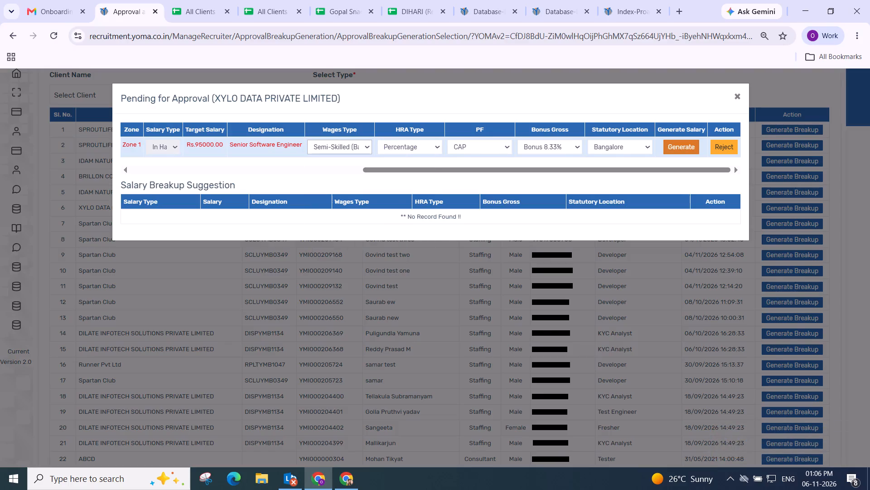
pyautogui.click(669, 147)
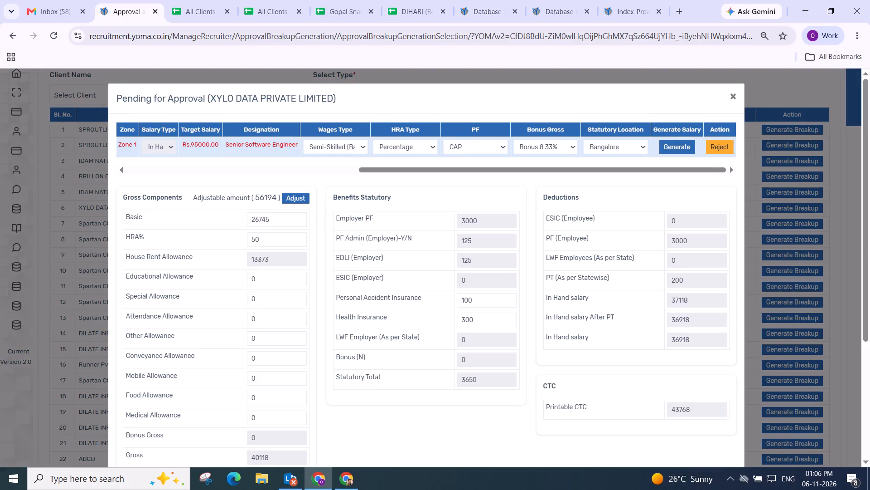
# Adjust the gross components to distribute the adjustable amount and review the resulting salary breakup.
pyautogui.click(288, 200)
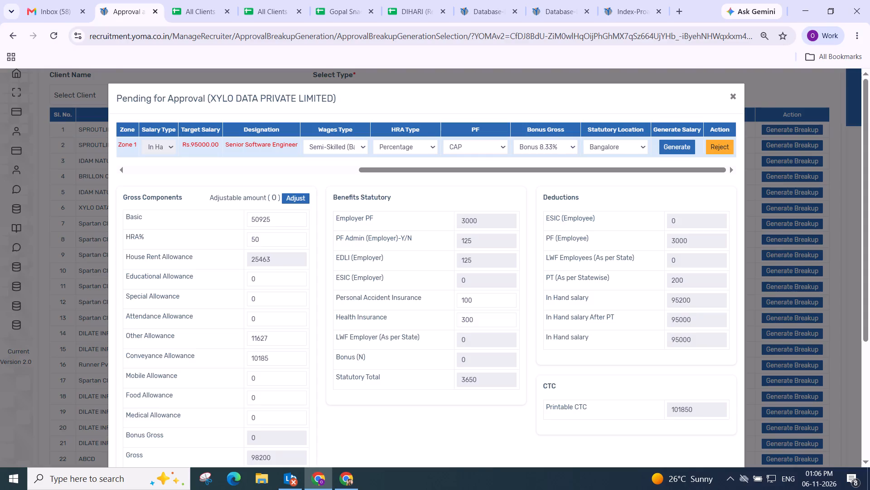
pyautogui.scroll(-2, 473, 193)
pyautogui.scroll(2, 556, 216)
# Review the generated components of XYLO DATA's Senior Software Engineer salary breakup and save it.
pyautogui.scroll(-2, 407, 198)
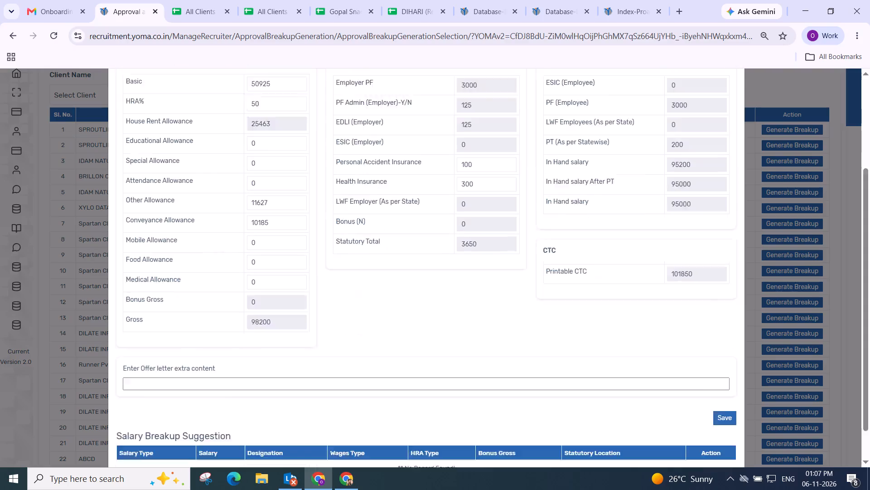
pyautogui.scroll(-1, 407, 198)
pyautogui.scroll(3, 369, 254)
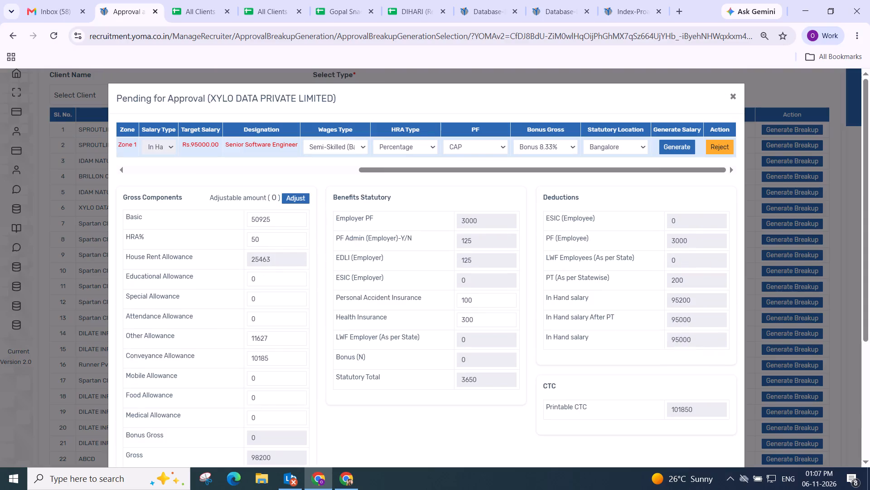
pyautogui.scroll(-3, 369, 205)
pyautogui.scroll(3, 414, 224)
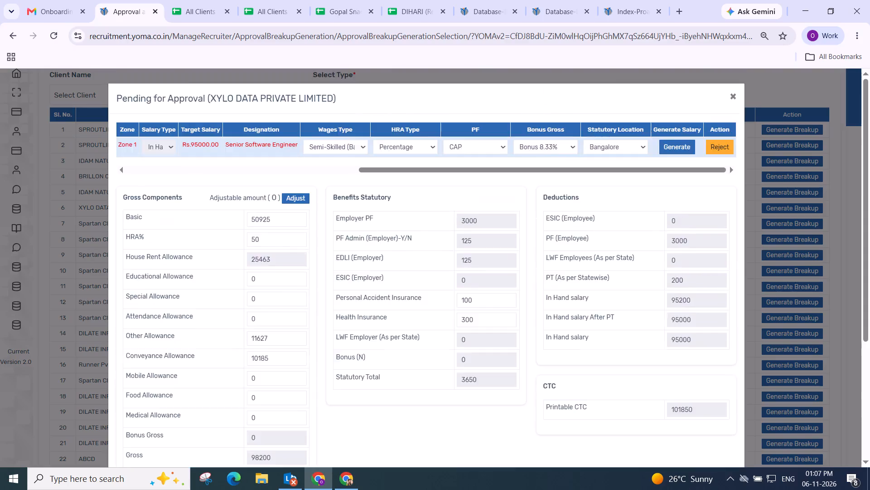
pyautogui.scroll(-2, 367, 225)
pyautogui.scroll(2, 297, 183)
pyautogui.scroll(-4, 314, 207)
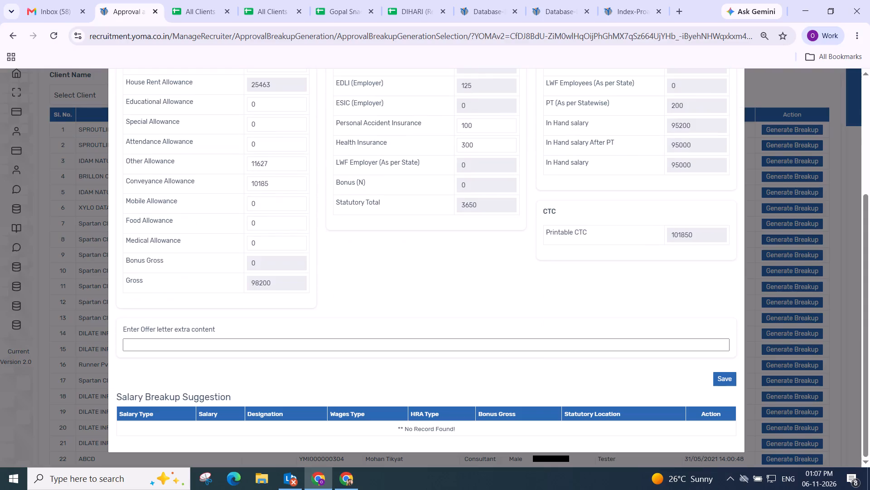
pyautogui.click(722, 380)
pyautogui.click(447, 328)
# Examine the refreshed list of pending transfer associates to choose the next salary breakup to generate.
pyautogui.scroll(3, 385, 257)
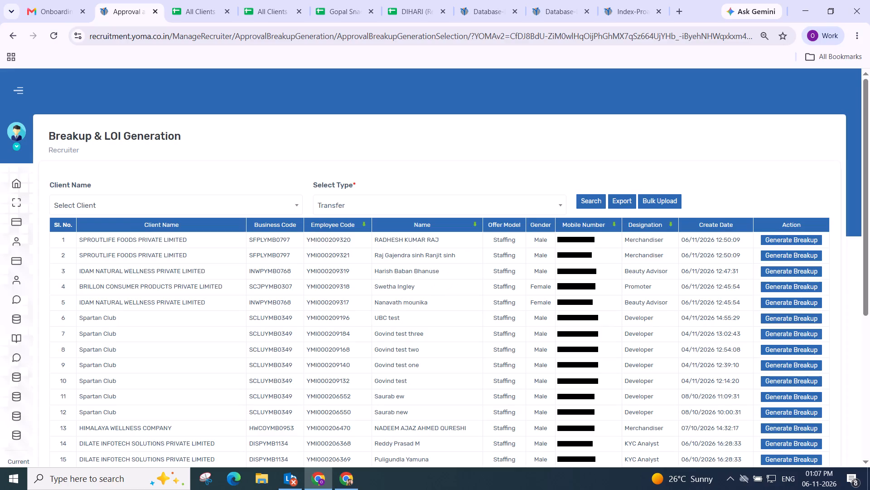
pyautogui.scroll(-2, 380, 246)
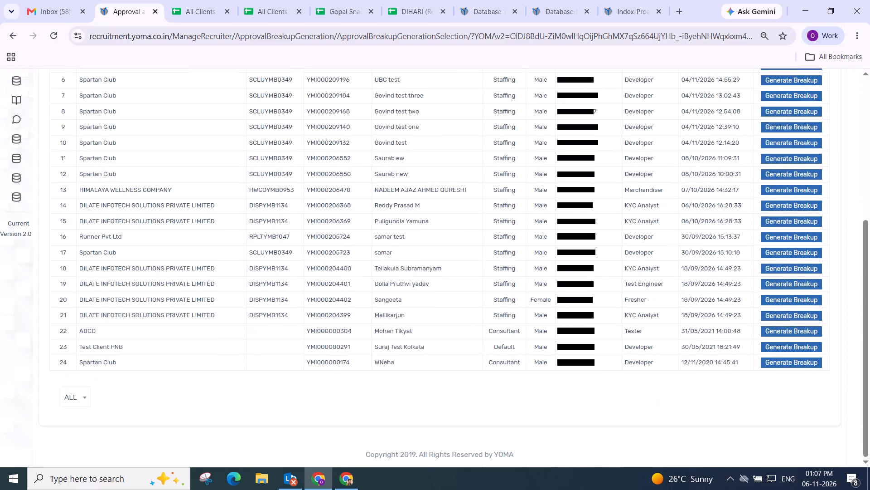
pyautogui.scroll(-2, 380, 246)
pyautogui.scroll(4, 380, 246)
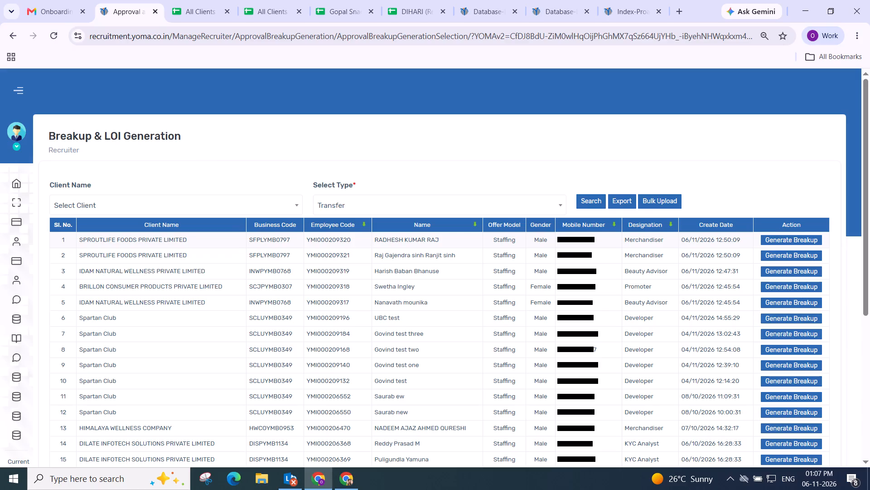
pyautogui.scroll(-1, 406, 262)
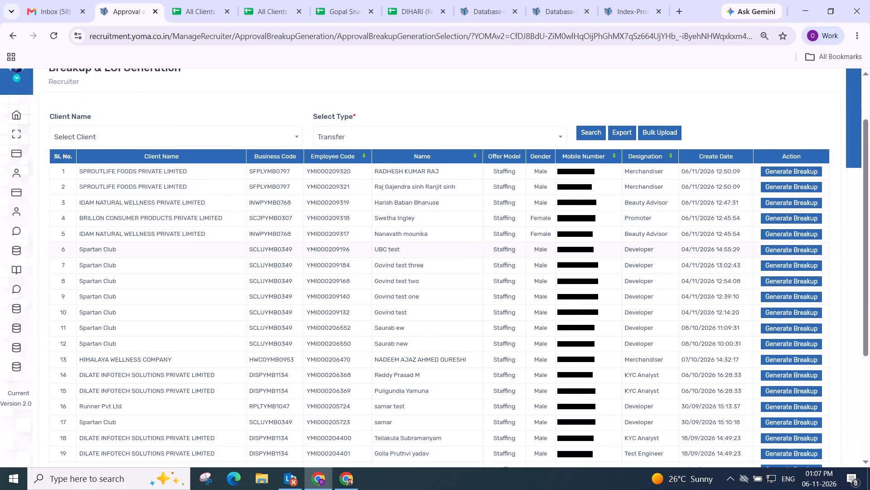
pyautogui.scroll(-1, 317, 248)
pyautogui.scroll(-1, 241, 216)
pyautogui.scroll(-1, 201, 196)
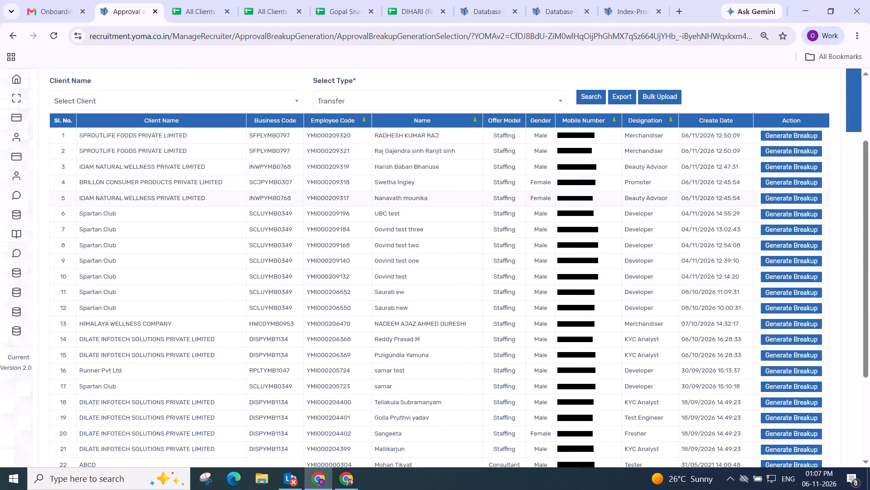
pyautogui.scroll(-1, 211, 222)
pyautogui.scroll(-1, 171, 257)
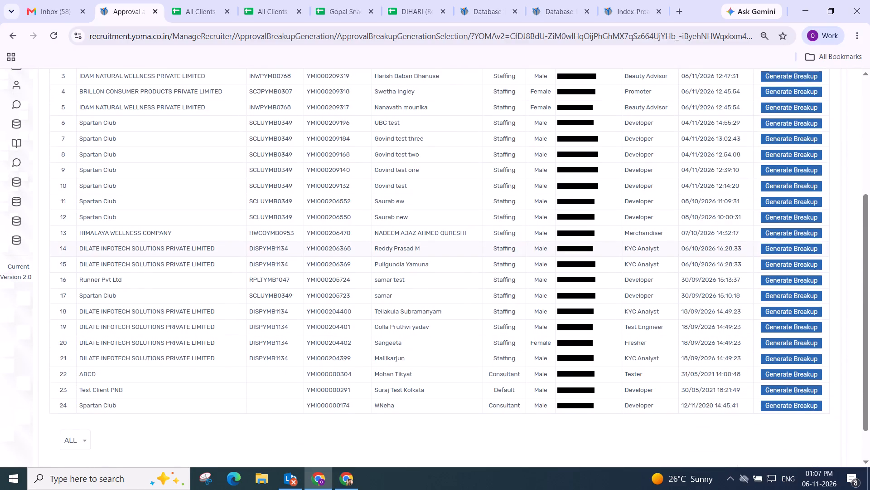
pyautogui.scroll(-1, 139, 247)
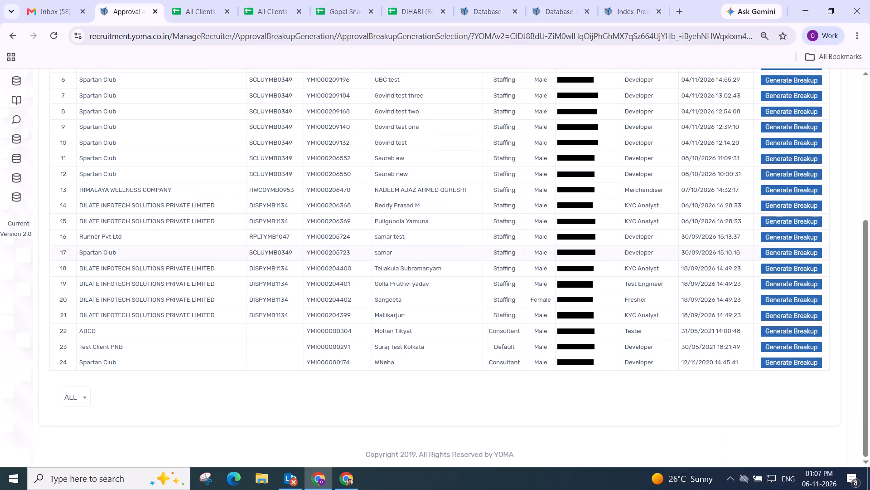
pyautogui.scroll(1, 148, 224)
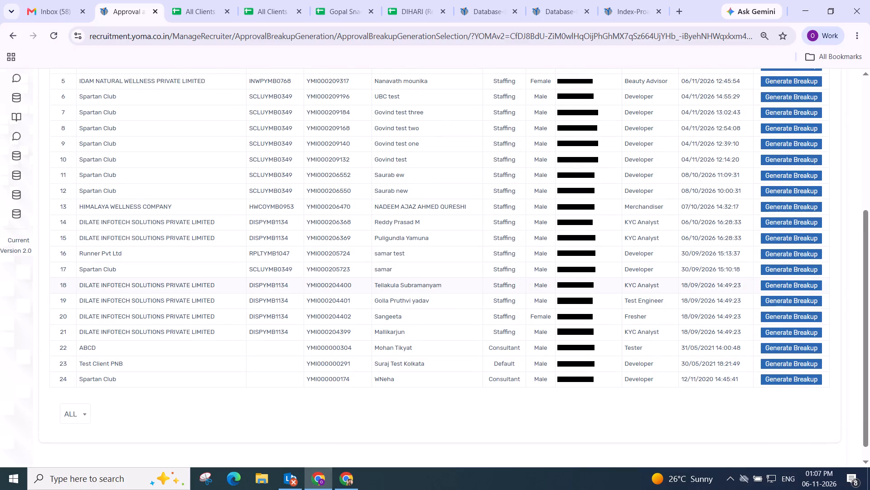
pyautogui.scroll(1, 80, 279)
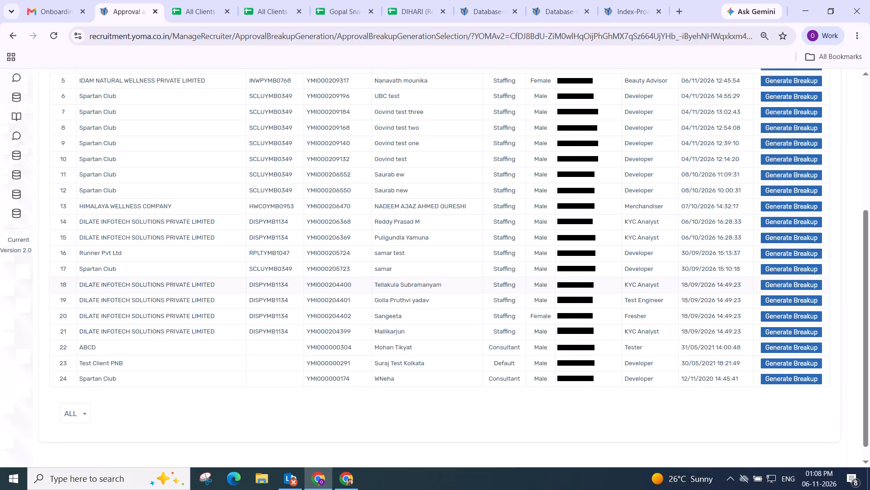
pyautogui.scroll(2, 80, 276)
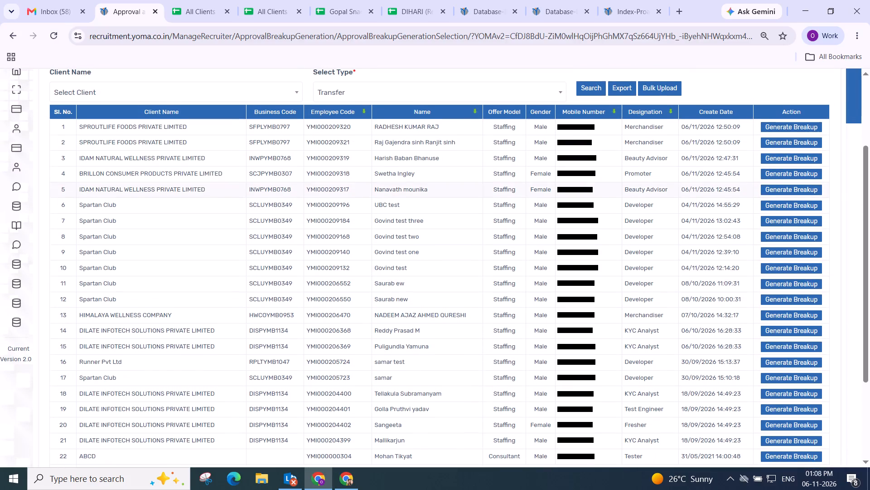
pyautogui.scroll(1, 78, 184)
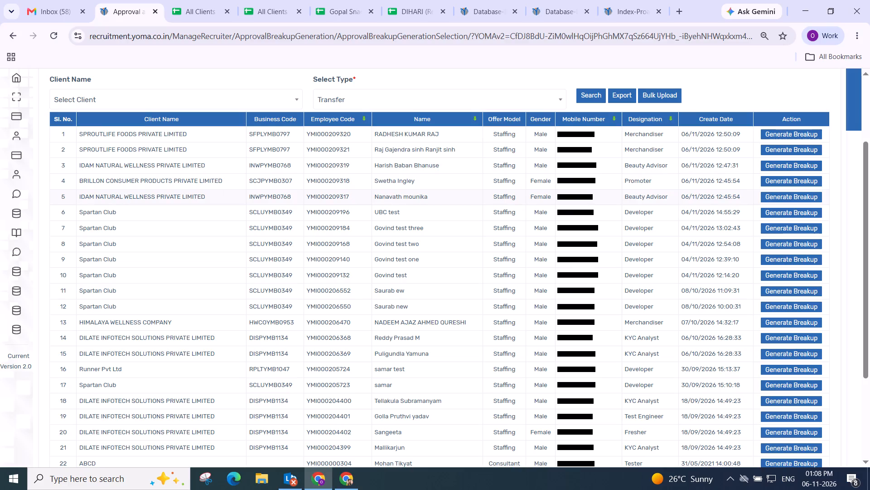
# Copy the Brillon Consumer Products client name from the pending list and look up its salary rules in the All Clients Salary Breakup sheet.
pyautogui.doubleClick(91, 181)
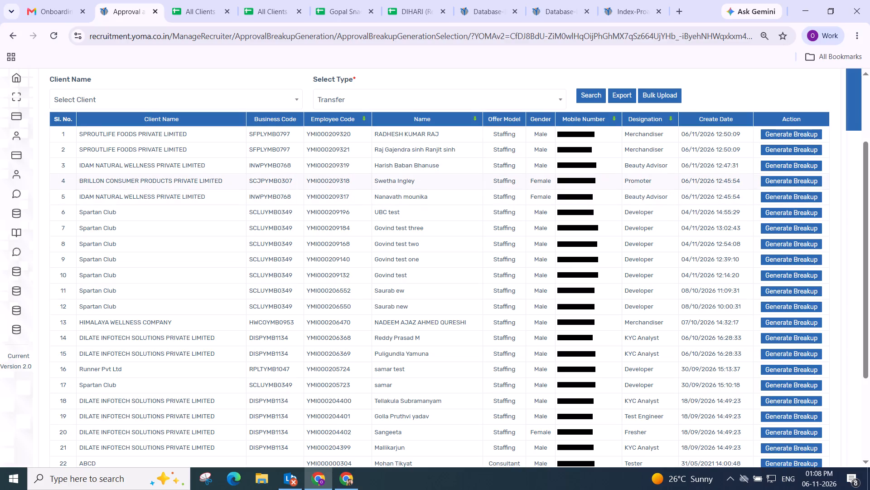
pyautogui.moveTo(101, 179); pyautogui.dragTo(116, 178)
pyautogui.click(84, 183)
pyautogui.moveTo(78, 181); pyautogui.dragTo(136, 180)
pyautogui.click(132, 181)
pyautogui.moveTo(80, 180); pyautogui.dragTo(159, 180)
pyautogui.hotkey('ctrl', 'c')
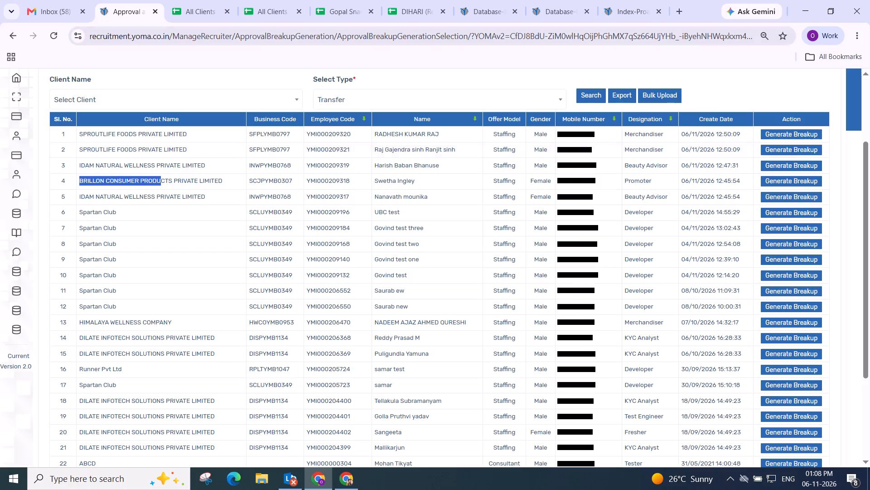
pyautogui.click(191, 15)
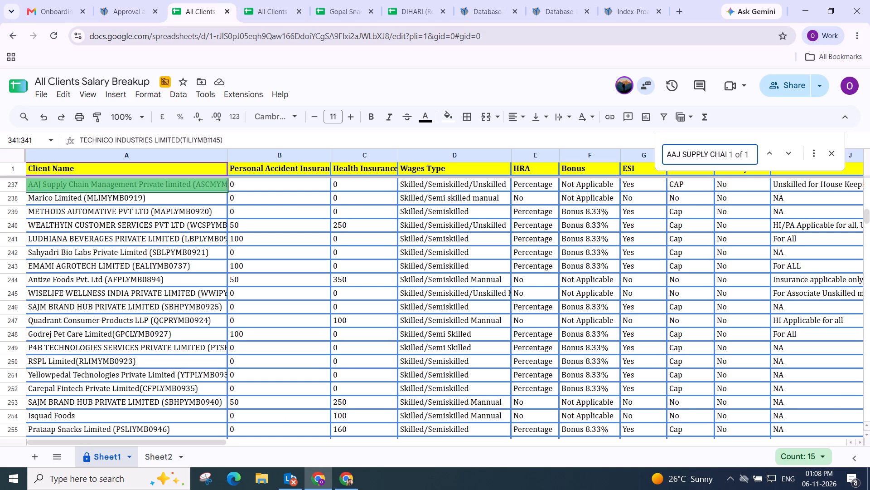
pyautogui.hotkey('ctrl', 'f')
pyautogui.hotkey('ctrl', 'v')
pyautogui.press('Return')
pyautogui.press('Return')
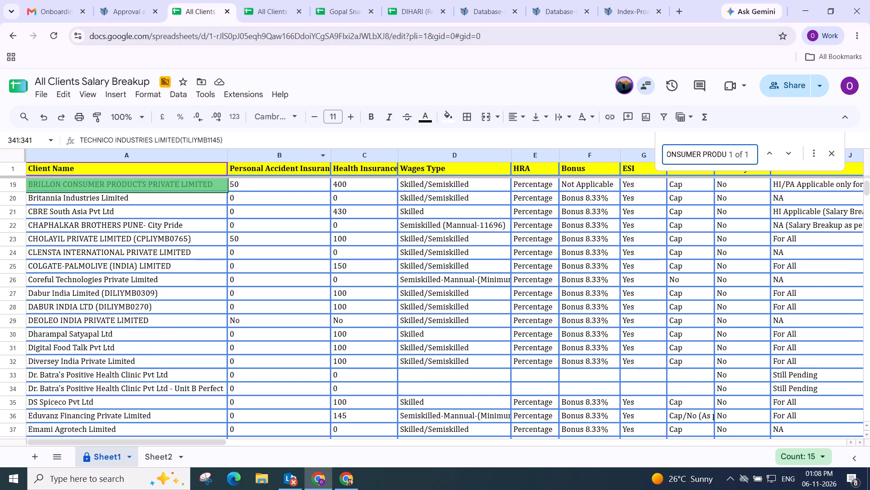
pyautogui.scroll(1, 345, 194)
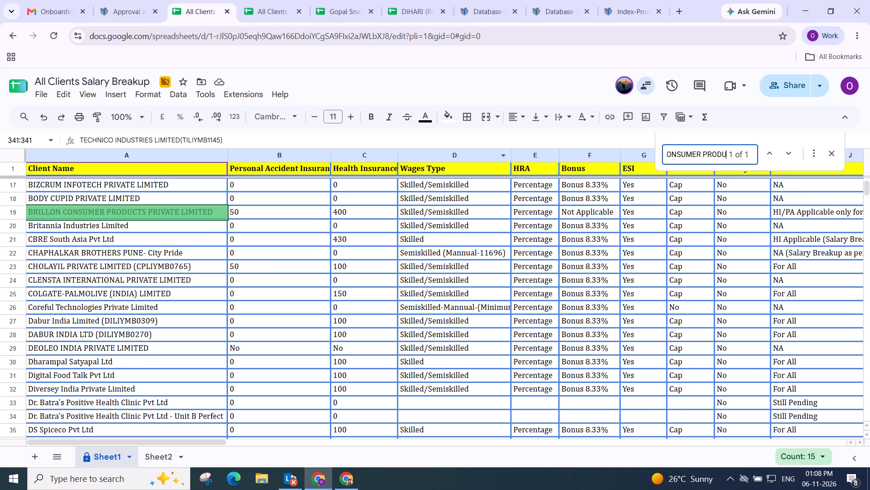
# Back in the pending list, generate the Brillon Promoter's breakup with Semi-Skilled wages, Percentage HRA, Not Applicable bonus gross, and Hyderabad as statutory location.
pyautogui.click(116, 20)
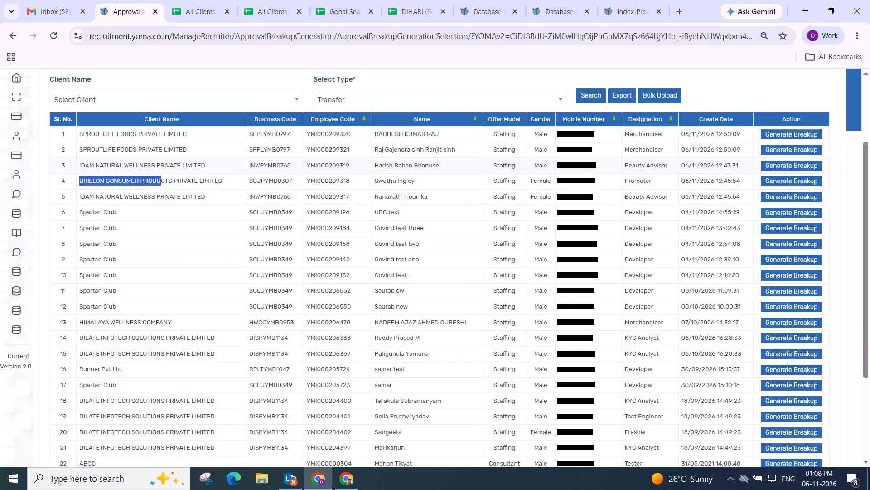
pyautogui.click(773, 177)
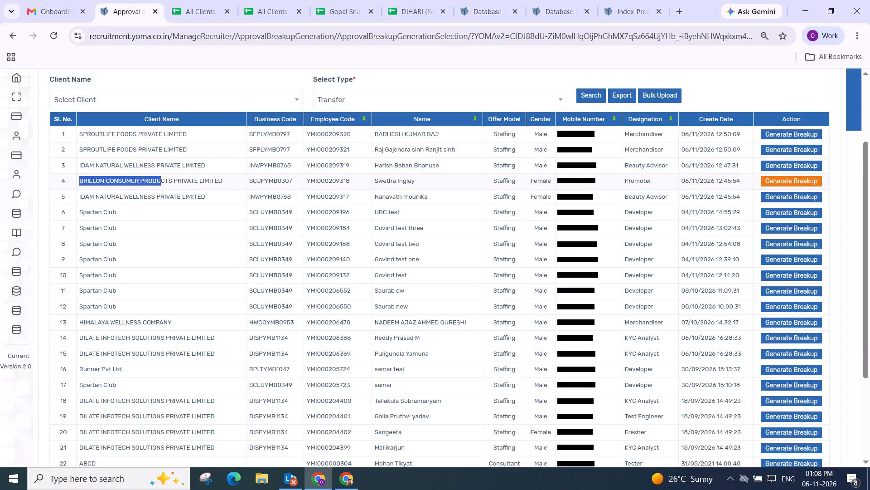
pyautogui.moveTo(172, 171); pyautogui.dragTo(570, 164)
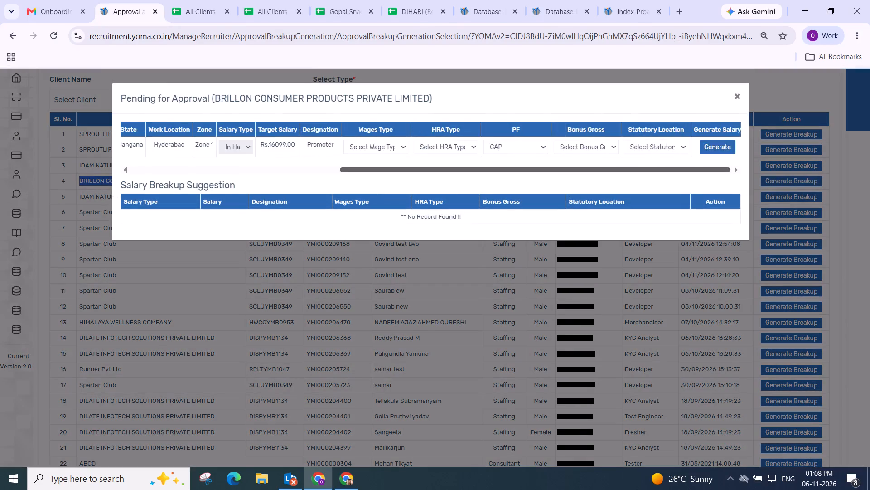
pyautogui.moveTo(570, 164); pyautogui.dragTo(572, 164)
pyautogui.click(329, 150)
pyautogui.click(339, 186)
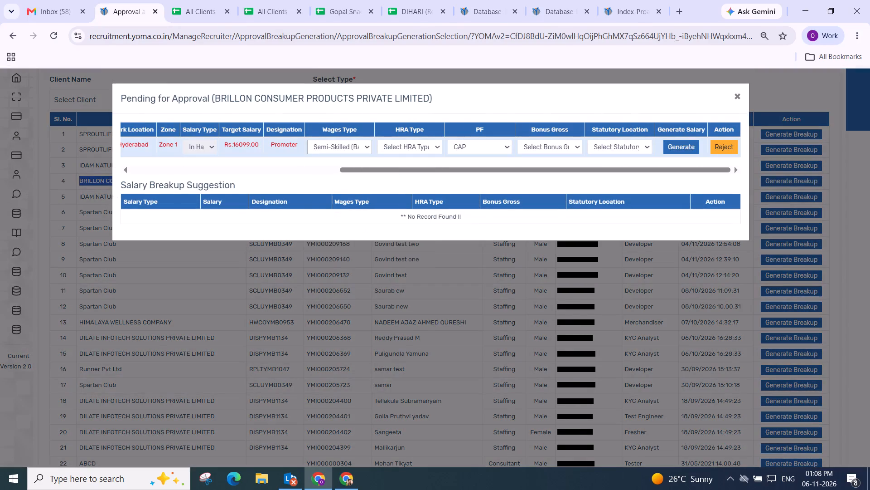
pyautogui.click(396, 150)
pyautogui.click(401, 175)
pyautogui.click(537, 140)
pyautogui.click(542, 197)
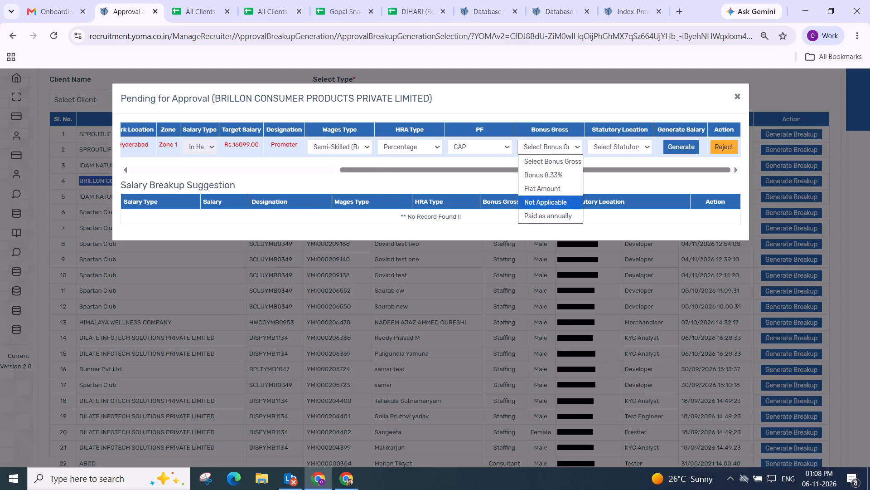
pyautogui.click(600, 149)
pyautogui.click(607, 202)
pyautogui.click(685, 147)
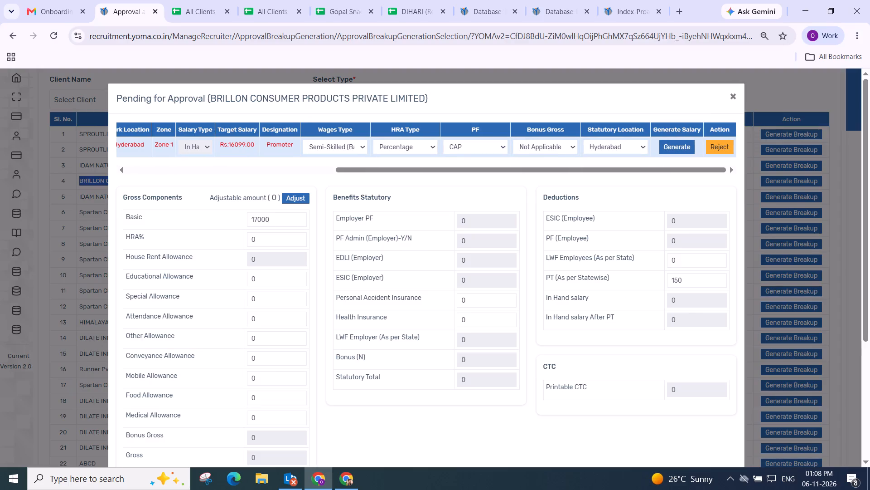
# Adjust the Brillon Promoter's gross components to the target salary and save the salary breakup.
pyautogui.click(303, 193)
pyautogui.click(300, 196)
pyautogui.scroll(-2, 320, 196)
pyautogui.moveTo(474, 280); pyautogui.dragTo(498, 290)
pyautogui.click(720, 379)
pyautogui.click(474, 335)
pyautogui.scroll(2, 342, 103)
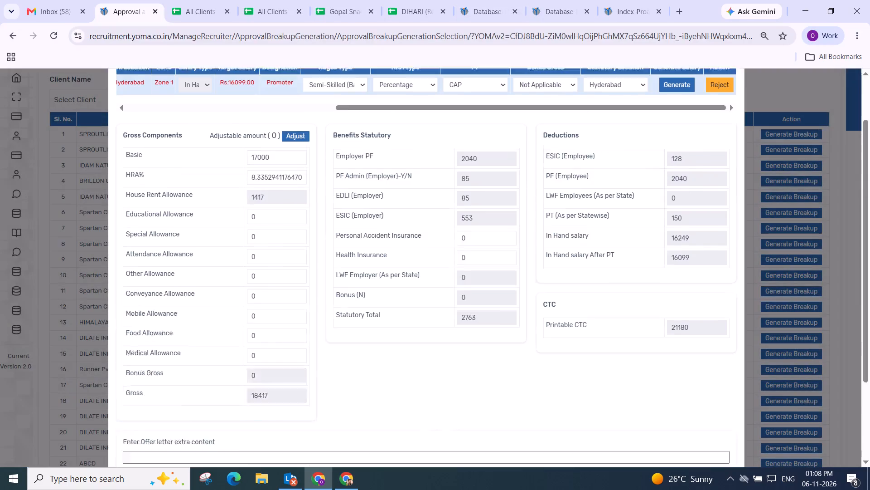
pyautogui.scroll(1, 338, 79)
pyautogui.scroll(-5, 428, 139)
pyautogui.scroll(5, 472, 139)
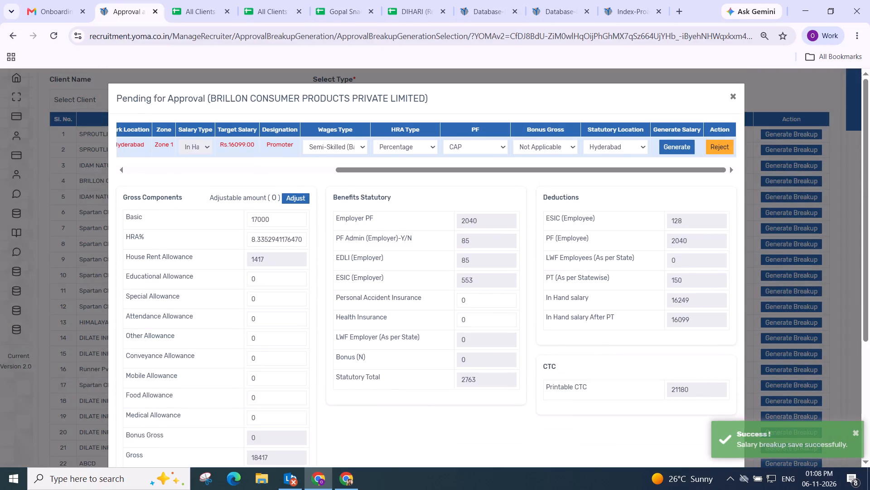
pyautogui.scroll(-4, 334, 104)
pyautogui.scroll(4, 277, 107)
pyautogui.scroll(-1, 277, 107)
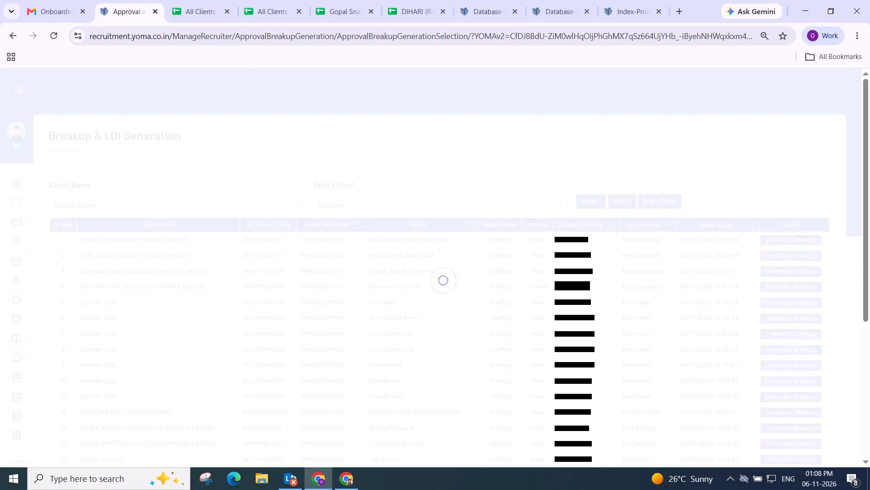
# Examine the refreshed pending associates list for remaining clients that need a salary breakup.
pyautogui.scroll(-2, 165, 259)
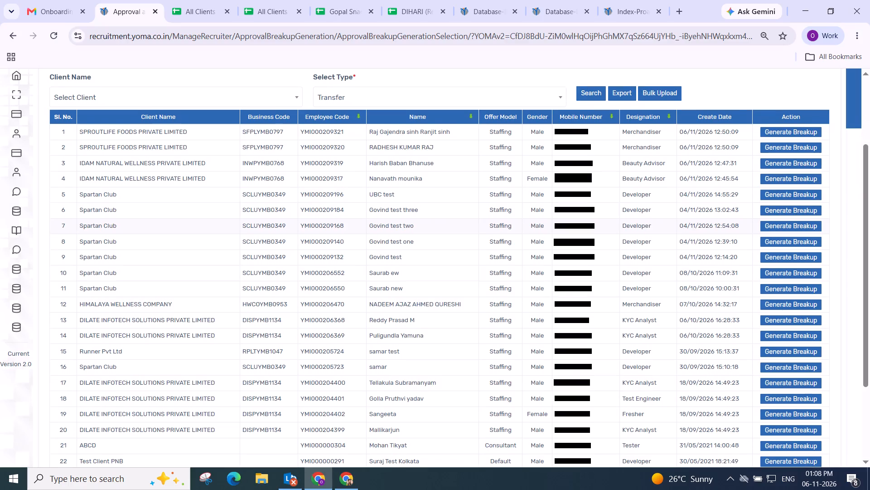
pyautogui.scroll(-2, 159, 269)
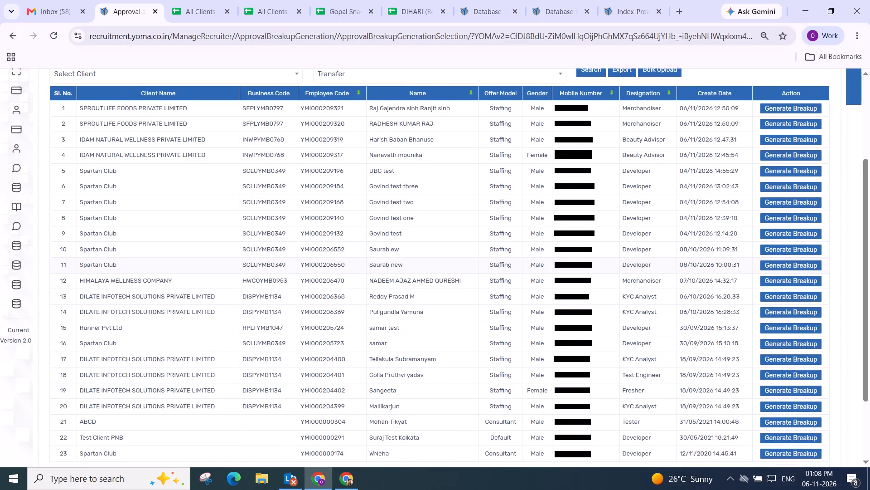
pyautogui.scroll(-3, 145, 284)
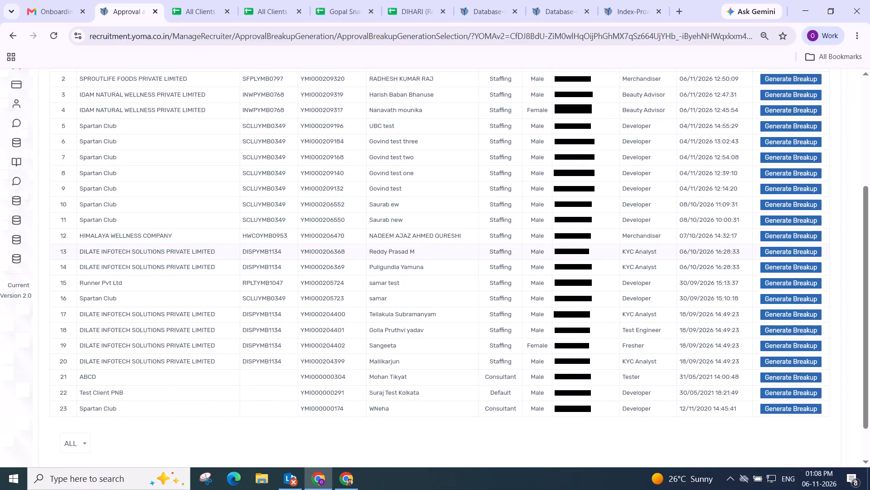
pyautogui.scroll(-1, 145, 284)
pyautogui.scroll(1, 128, 301)
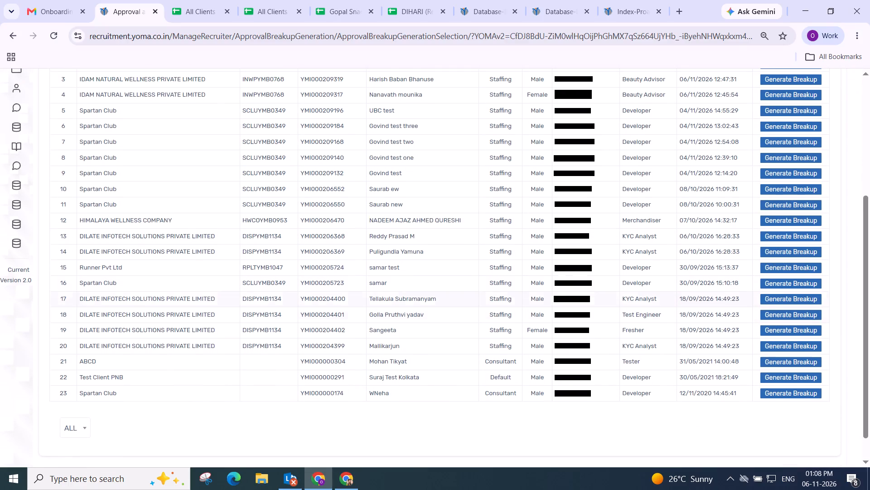
# Reject the Spartan Club "test three" Developer record in the pending list with the comment "Na" and close its approval window.
pyautogui.scroll(1, 128, 298)
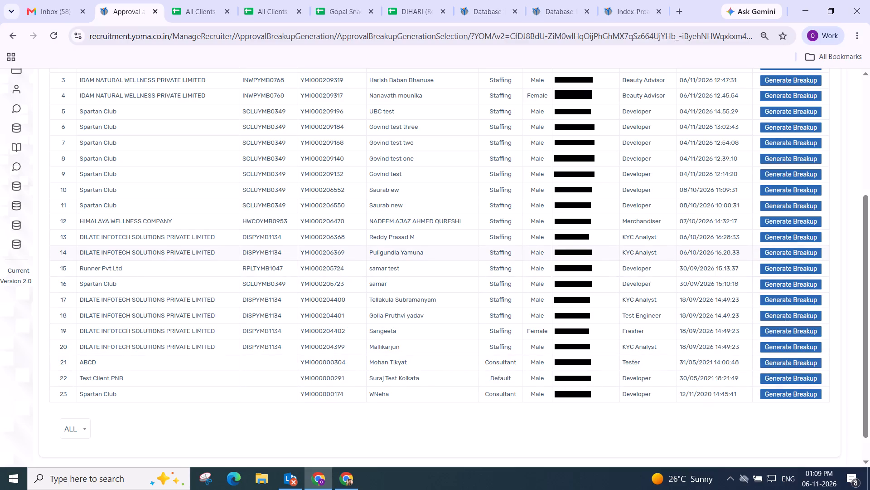
pyautogui.scroll(1, 89, 298)
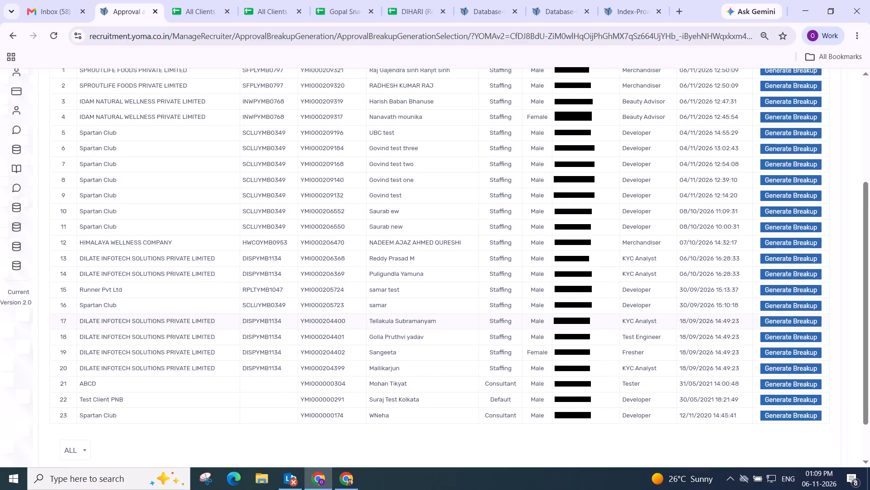
pyautogui.scroll(3, 89, 298)
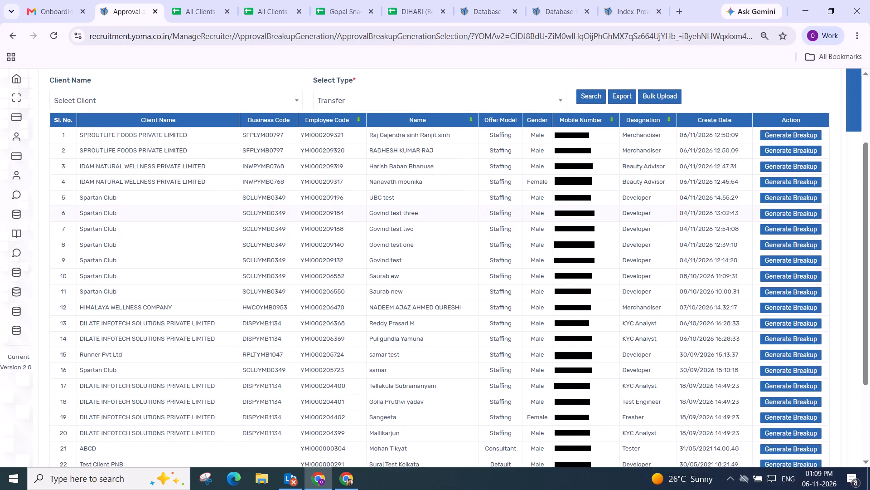
pyautogui.click(789, 204)
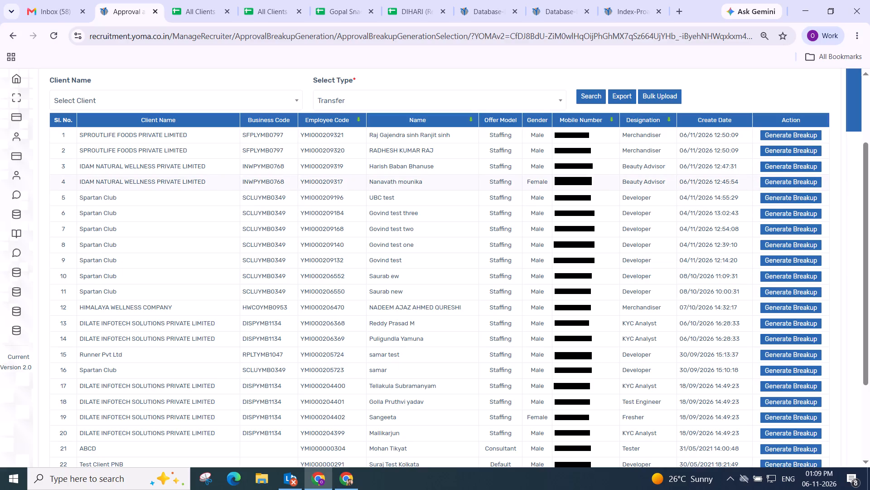
pyautogui.click(788, 212)
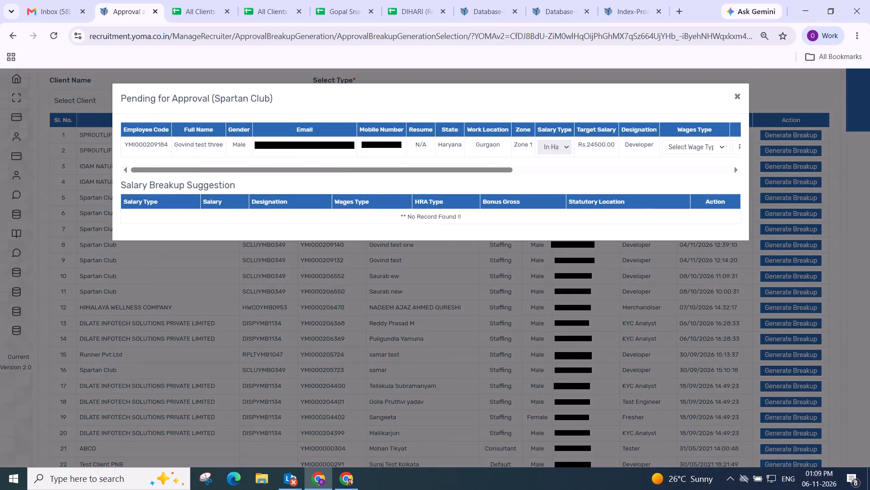
pyautogui.moveTo(353, 164); pyautogui.dragTo(835, 154)
pyautogui.click(721, 150)
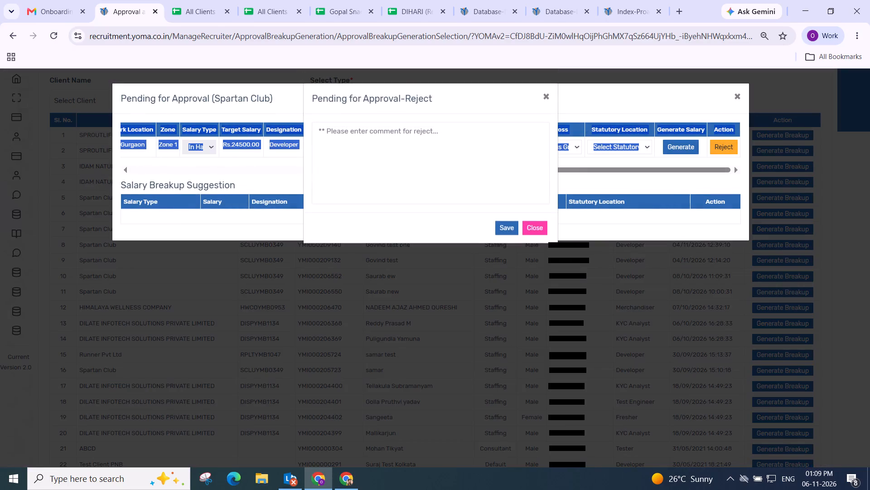
pyautogui.click(372, 141)
pyautogui.write('Na')
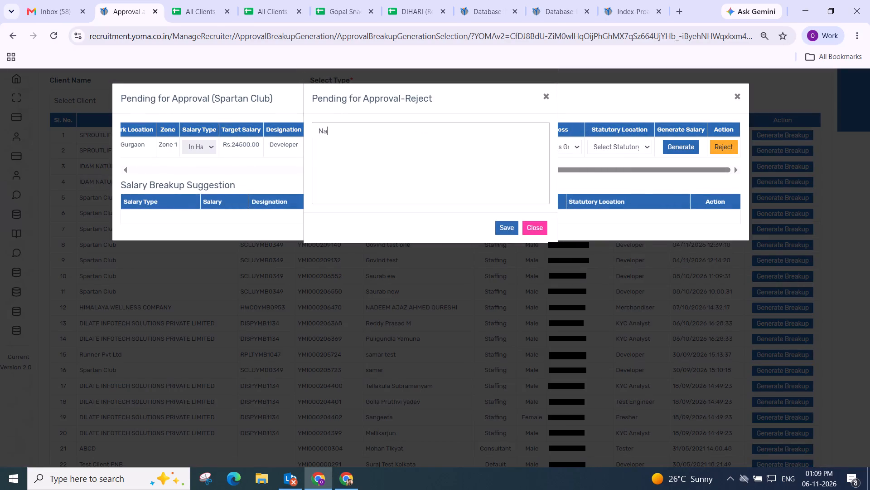
pyautogui.click(511, 225)
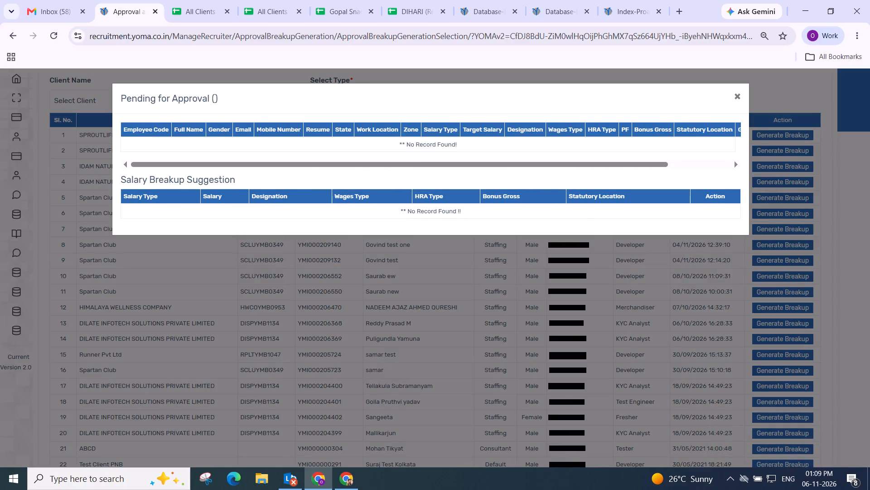
pyautogui.click(769, 91)
pyautogui.click(738, 99)
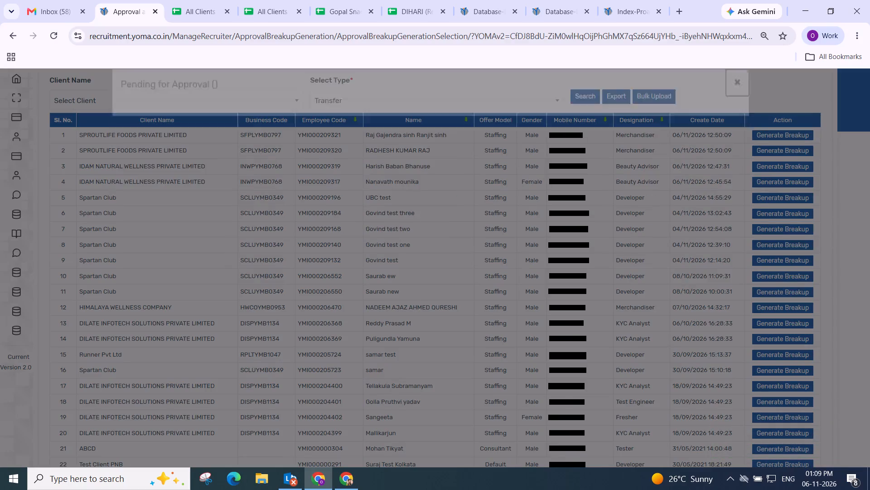
# Reject the Spartan Club "test two" Developer record with the comment "Na" and close its approval window.
pyautogui.click(781, 226)
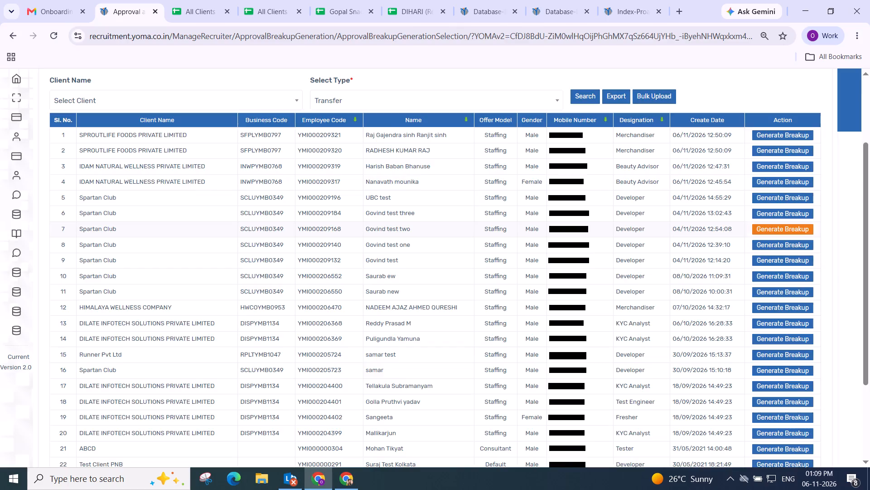
pyautogui.moveTo(435, 170); pyautogui.dragTo(769, 169)
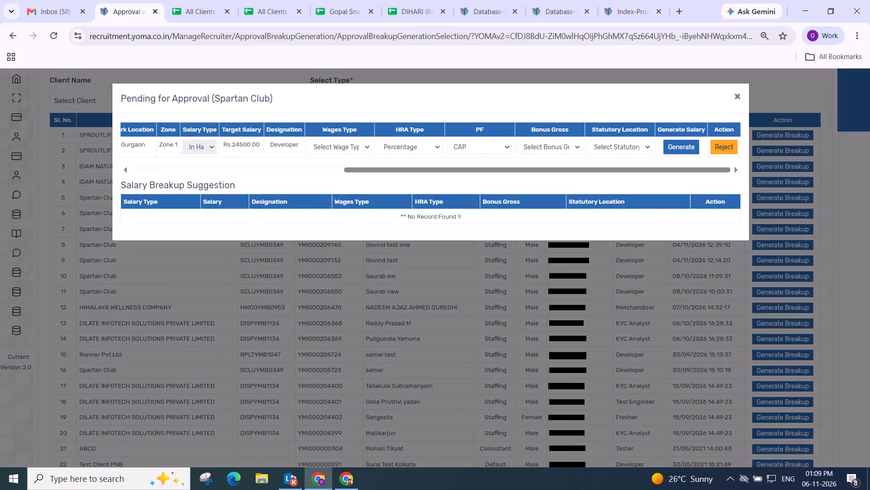
pyautogui.click(717, 149)
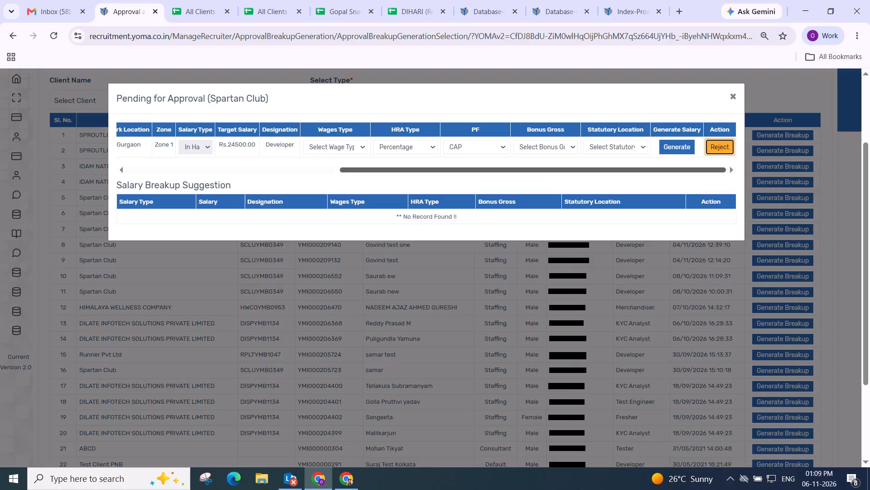
pyautogui.click(550, 167)
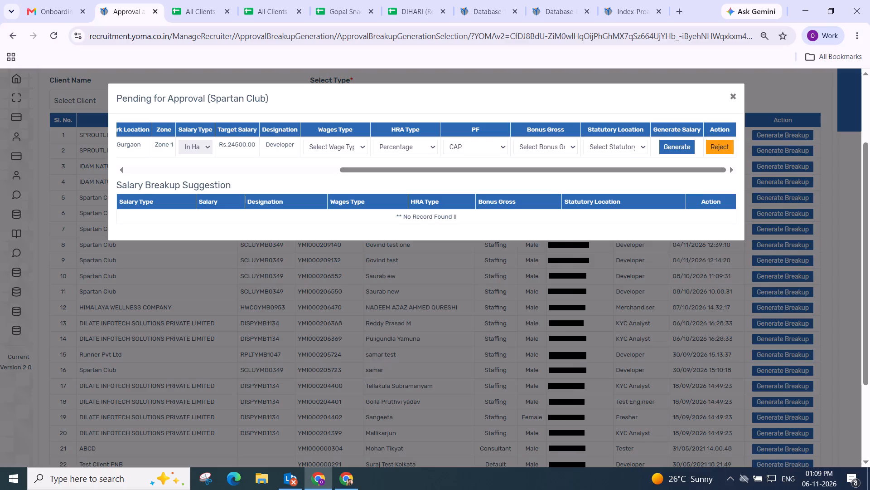
pyautogui.click(723, 148)
pyautogui.click(356, 130)
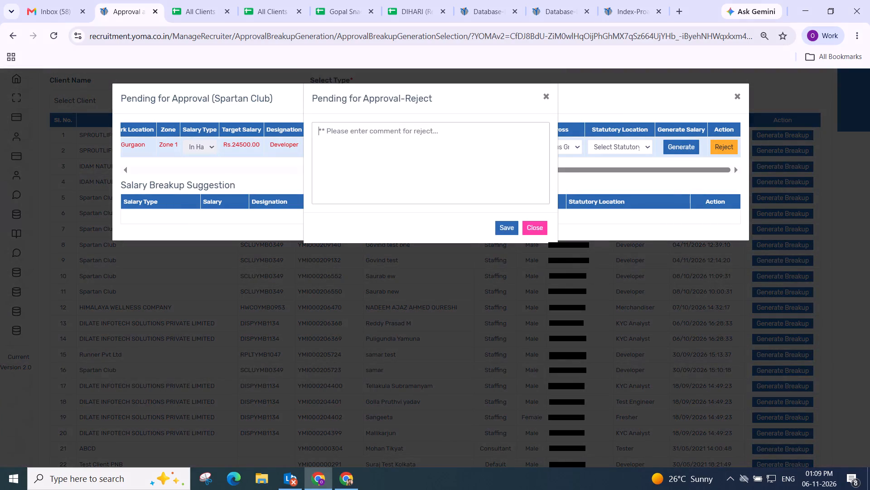
pyautogui.write('Na')
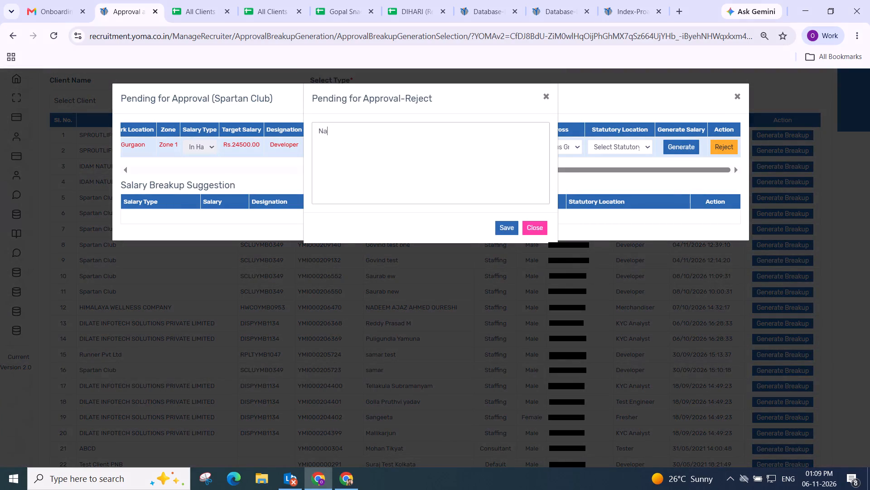
pyautogui.click(503, 225)
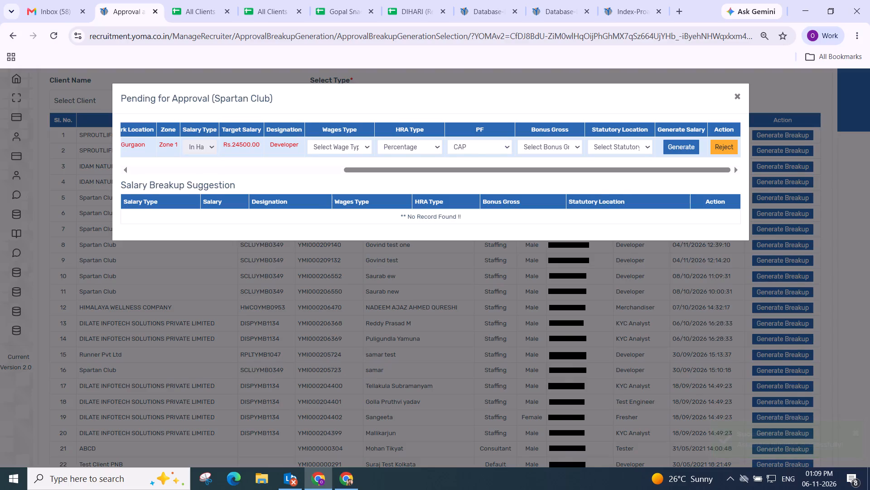
pyautogui.click(774, 90)
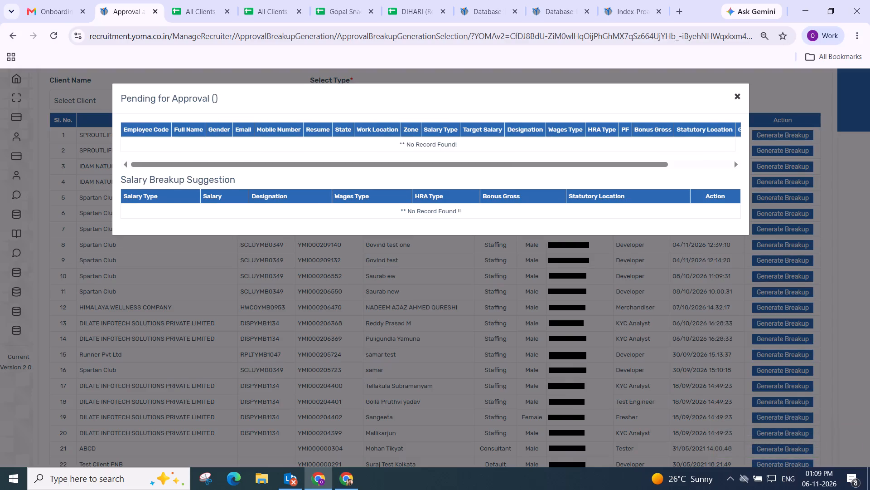
pyautogui.click(736, 96)
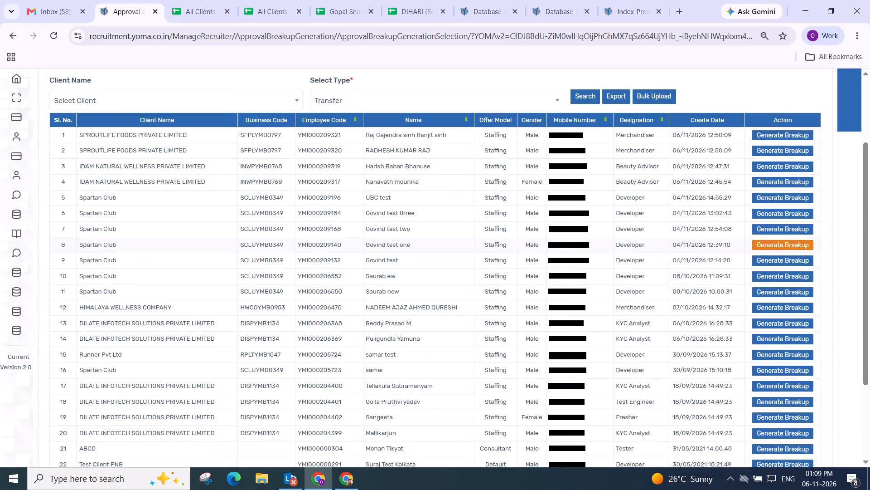
# Reject the Spartan Club "test one" Developer record from its pending approval window.
pyautogui.click(778, 241)
pyautogui.moveTo(363, 172); pyautogui.dragTo(749, 159)
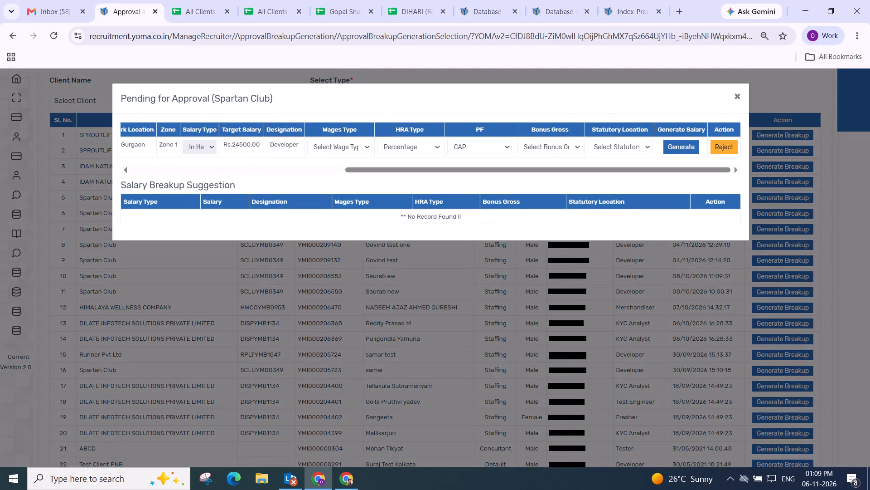
pyautogui.click(733, 146)
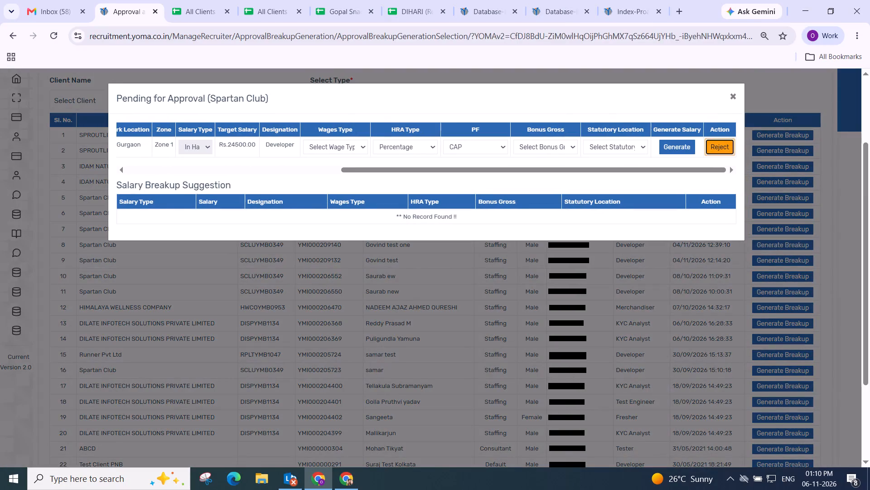
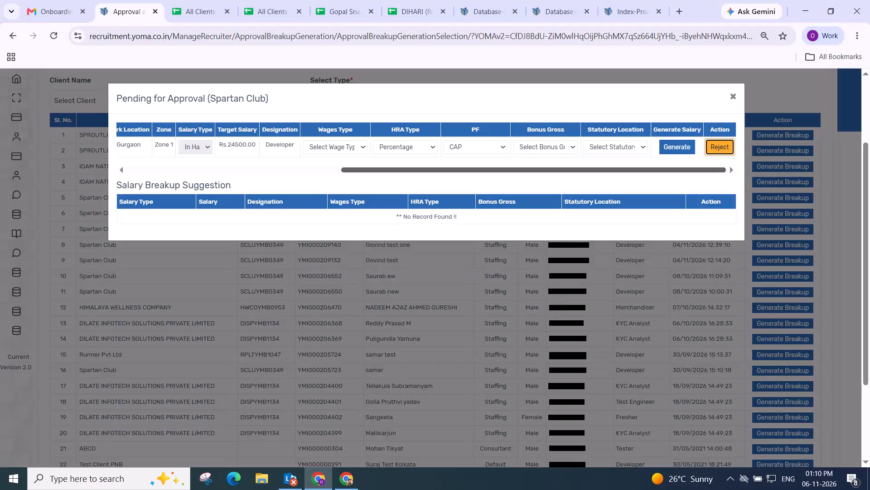
# Enter "Na" as the rejection comment for the Spartan Club "test one" Developer record, save it and close its approval window.
pyautogui.click(718, 147)
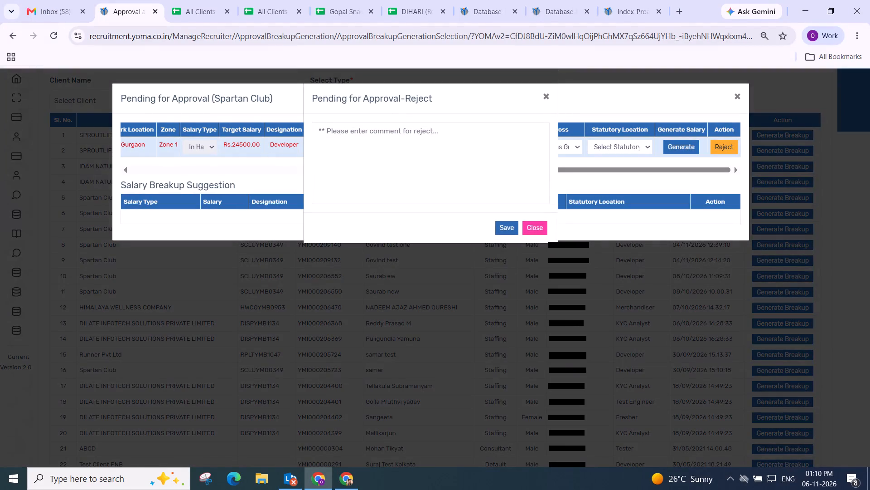
pyautogui.click(384, 132)
pyautogui.write('Na')
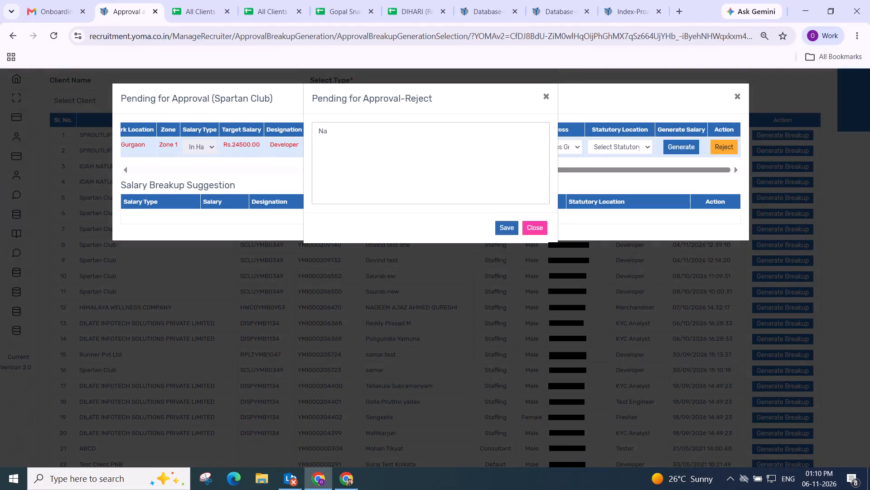
pyautogui.click(502, 226)
pyautogui.scroll(3, 508, 223)
pyautogui.scroll(-4, 508, 223)
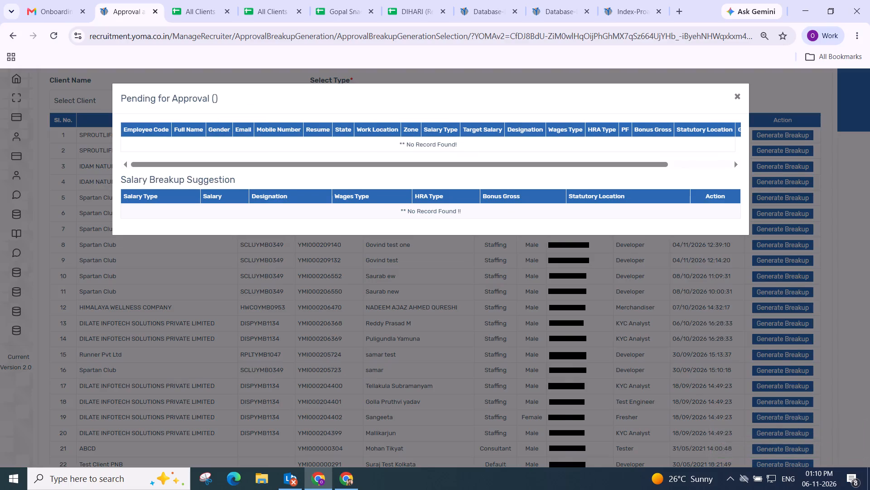
pyautogui.scroll(-4, 556, 198)
pyautogui.scroll(4, 556, 198)
pyautogui.click(732, 98)
pyautogui.click(594, 88)
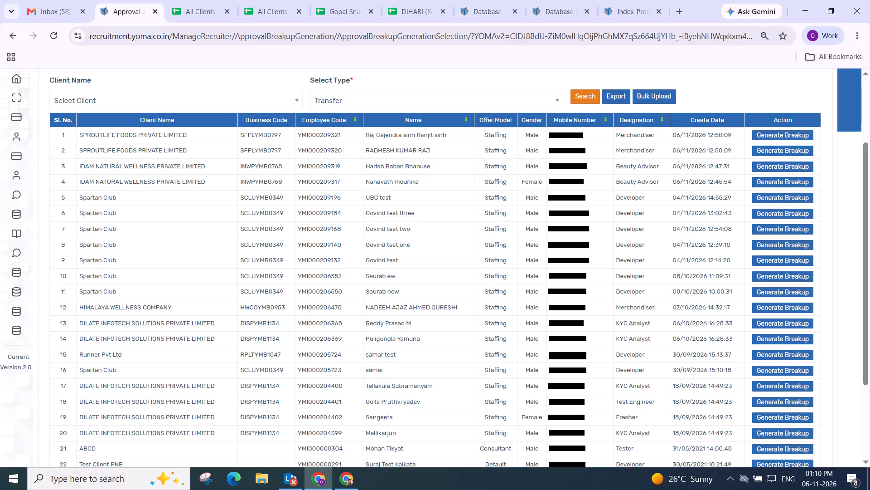
# Refresh the pending associates list and examine which records remain.
pyautogui.scroll(3, 432, 163)
pyautogui.scroll(-5, 414, 181)
pyautogui.scroll(4, 408, 182)
pyautogui.scroll(-3, 408, 182)
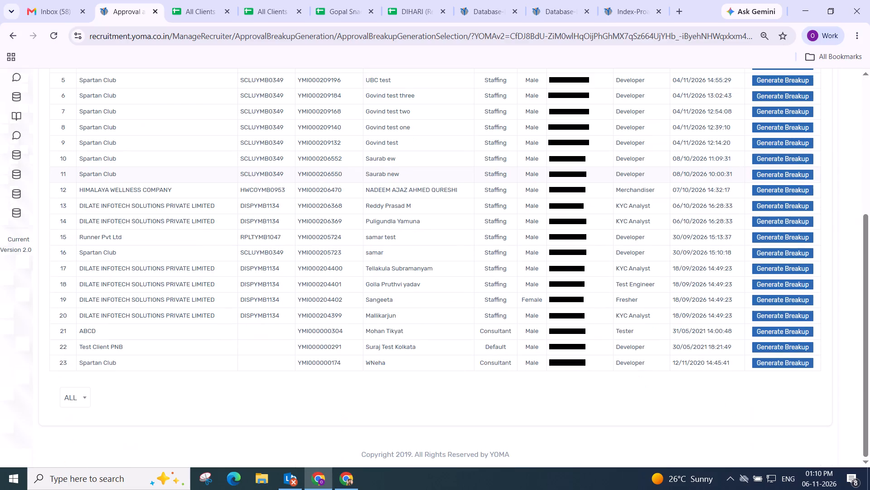
pyautogui.scroll(2, 397, 193)
pyautogui.click(53, 35)
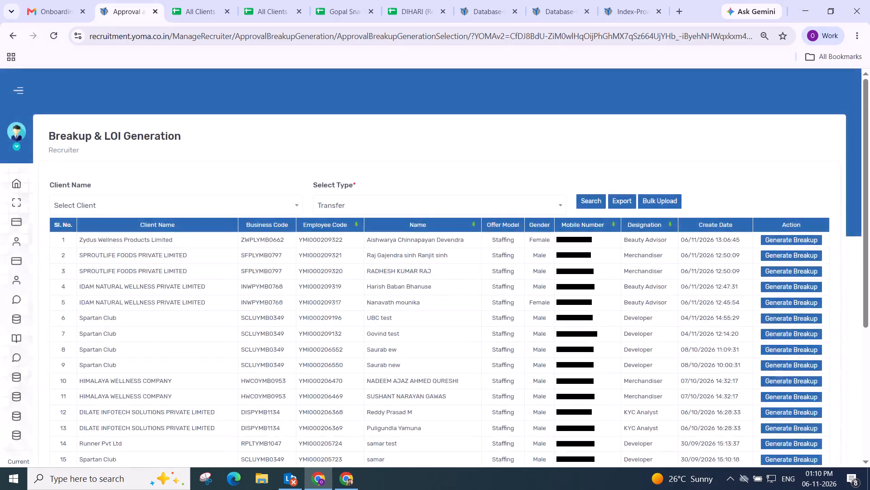
pyautogui.scroll(-3, 459, 255)
pyautogui.scroll(3, 480, 256)
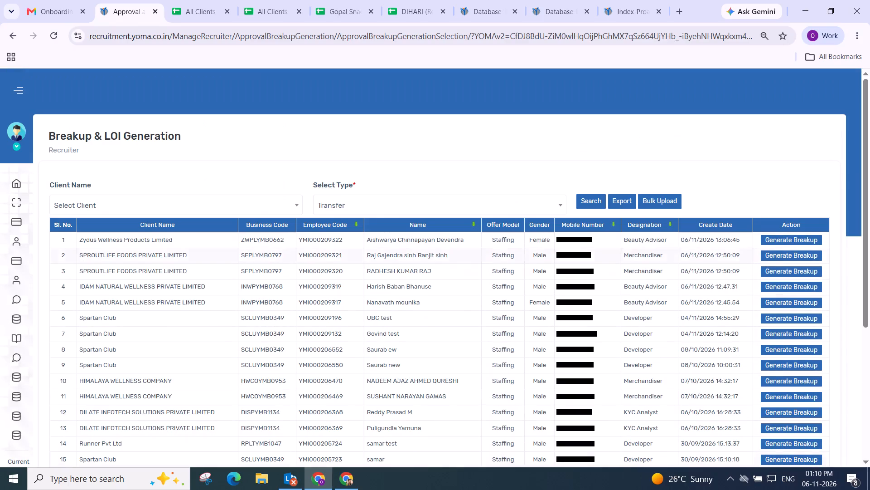
# Reject the IDAM Natural Wellness Beauty Advisor record created 06/11/2026 12:45:54 with the comment "Na" and close its approval window.
pyautogui.scroll(-2, 734, 281)
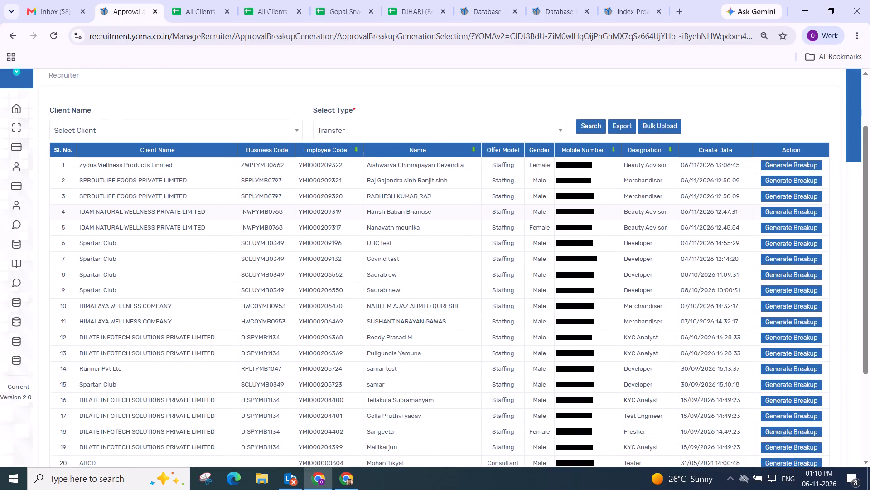
pyautogui.scroll(-1, 734, 281)
pyautogui.click(802, 212)
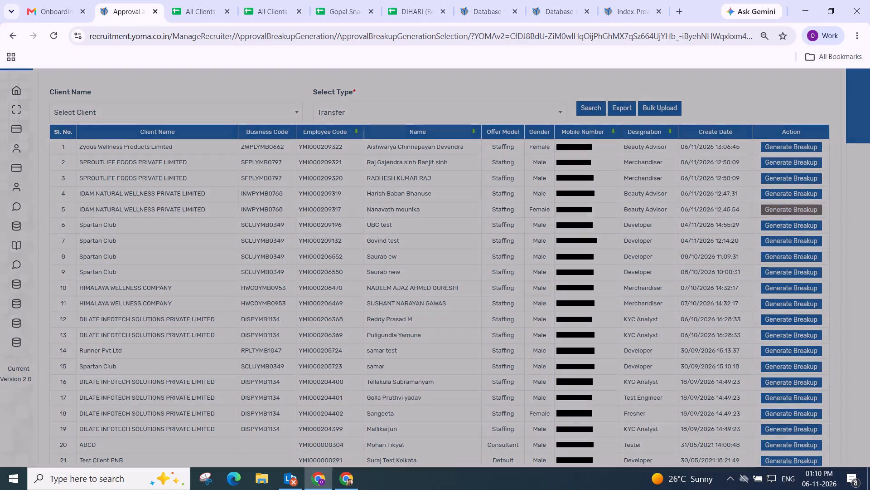
pyautogui.moveTo(319, 168); pyautogui.dragTo(844, 170)
pyautogui.click(733, 142)
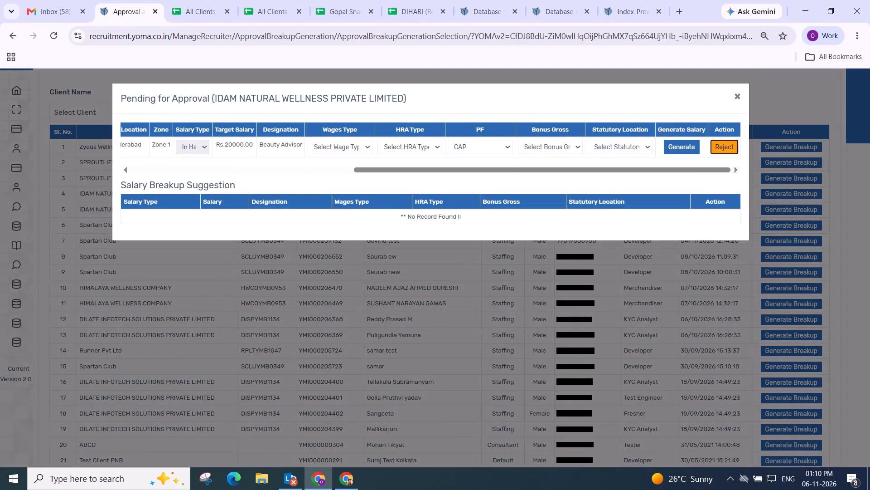
pyautogui.click(362, 134)
pyautogui.write('Na')
pyautogui.click(492, 229)
pyautogui.click(498, 226)
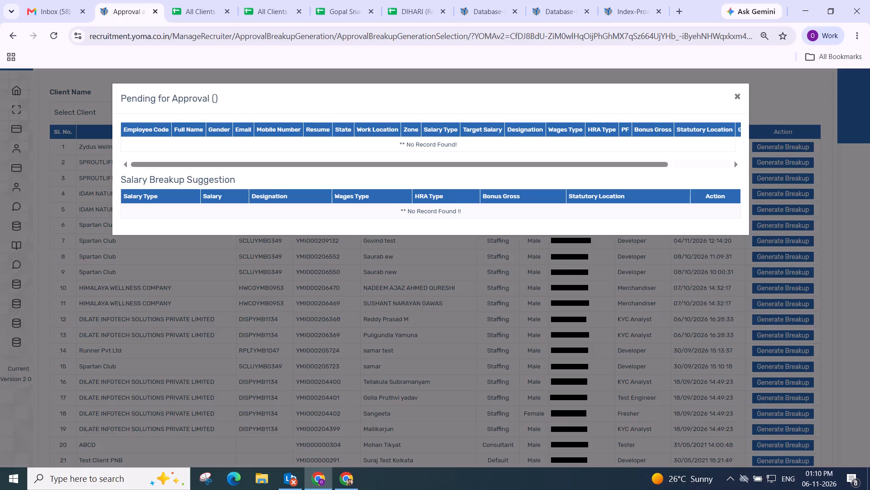
pyautogui.click(737, 98)
# Reject the Spartan Club Developer test record created 04/11/2026 12:14:20 with the comment "Na" and close its approval window.
pyautogui.click(778, 240)
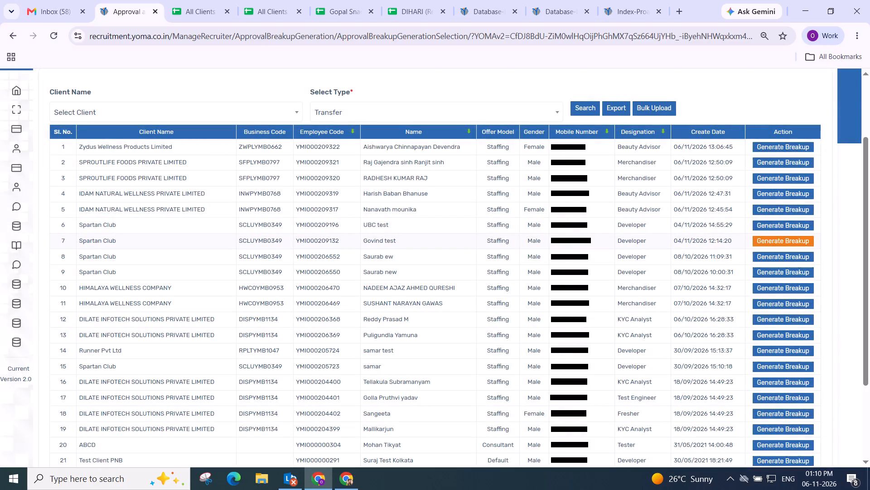
pyautogui.moveTo(303, 167); pyautogui.dragTo(662, 168)
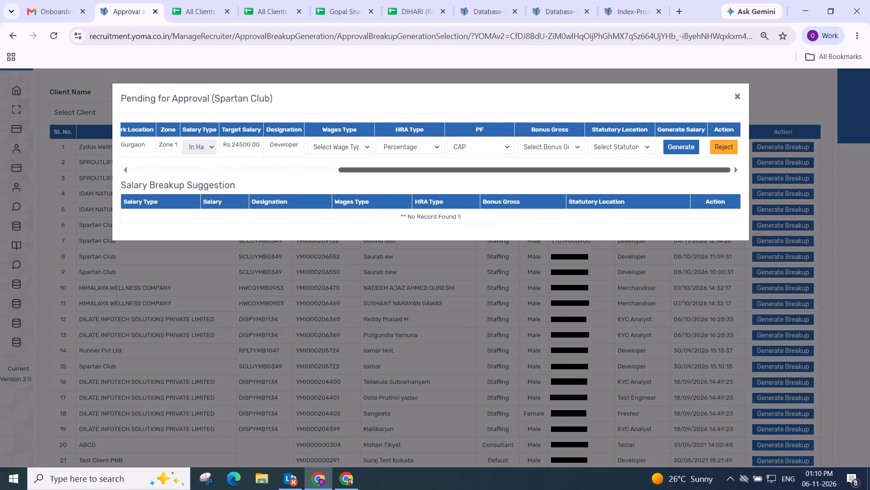
pyautogui.moveTo(662, 168); pyautogui.dragTo(792, 170)
pyautogui.click(341, 144)
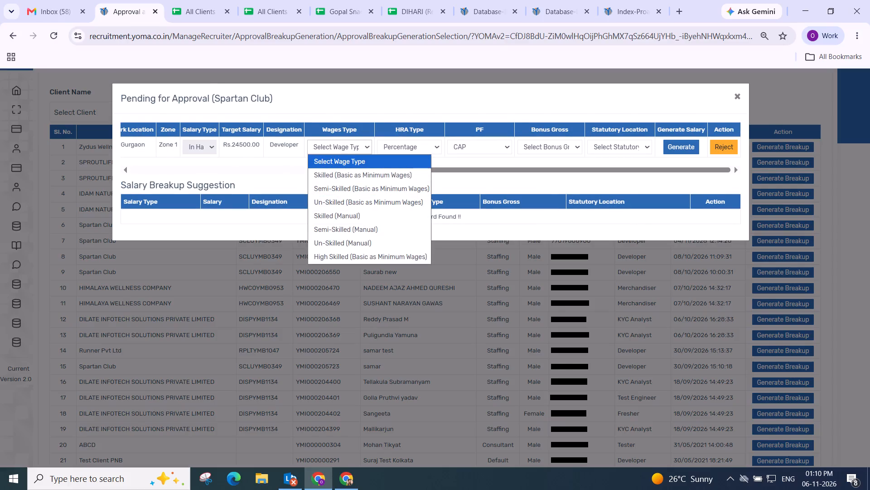
pyautogui.click(720, 144)
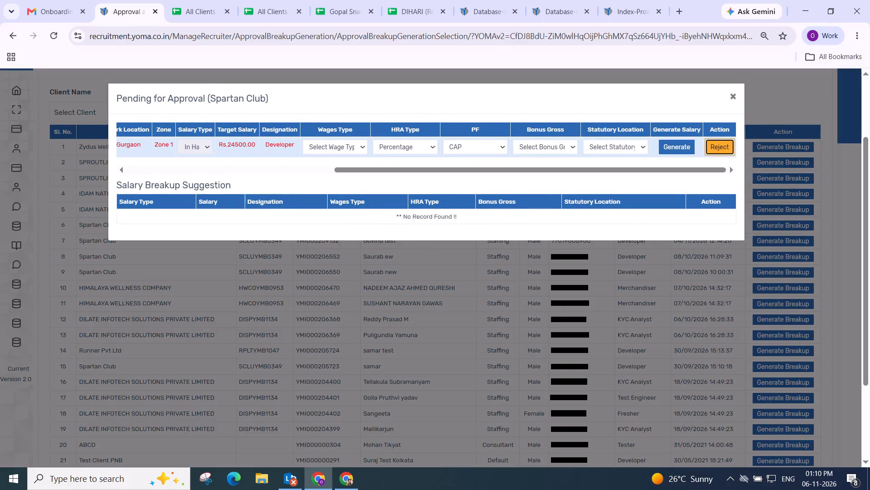
pyautogui.click(669, 148)
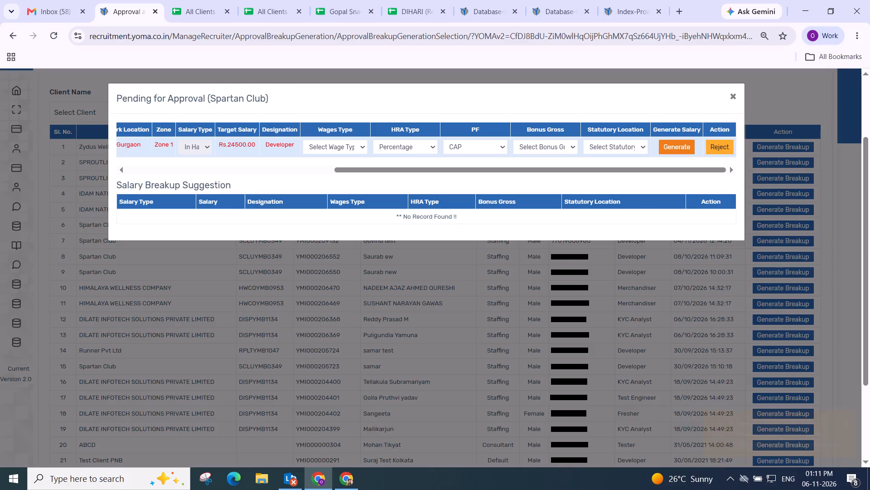
pyautogui.click(744, 147)
pyautogui.click(720, 144)
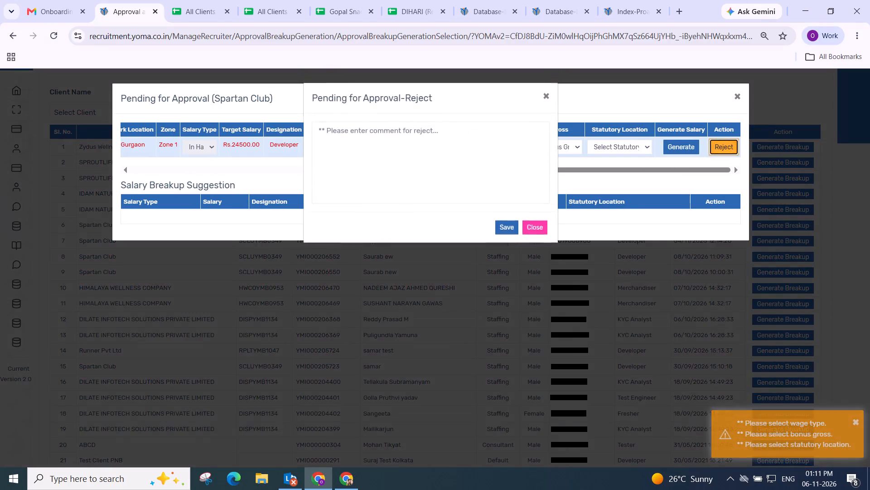
pyautogui.click(453, 126)
pyautogui.write('Na')
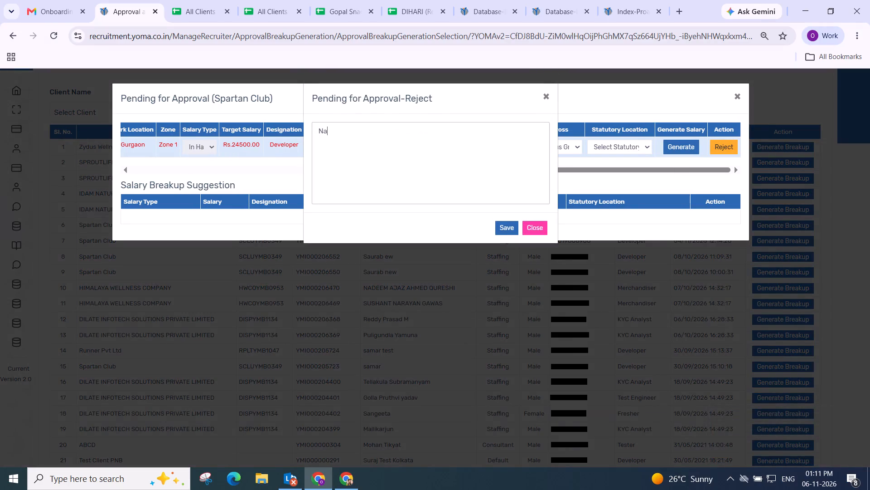
pyautogui.moveTo(453, 126); pyautogui.dragTo(493, 241)
pyautogui.click(507, 232)
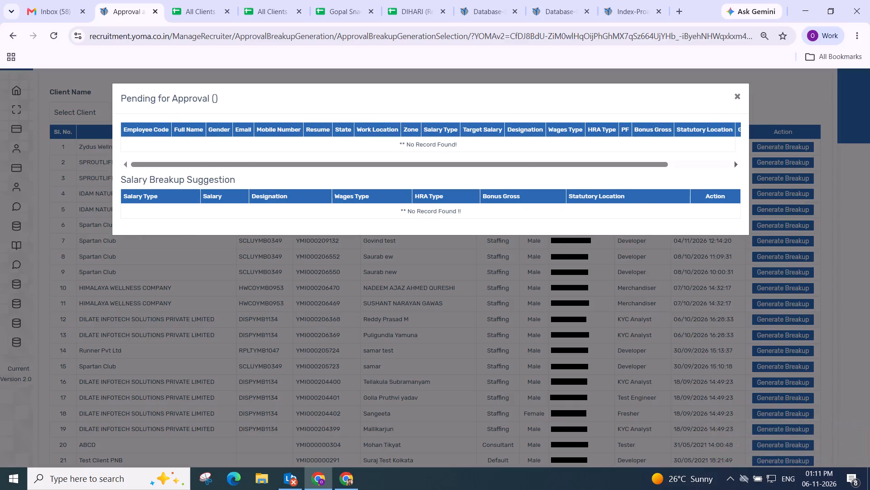
pyautogui.click(765, 105)
pyautogui.scroll(-4, 715, 268)
pyautogui.scroll(4, 715, 268)
pyautogui.scroll(-4, 731, 260)
pyautogui.scroll(4, 731, 260)
pyautogui.scroll(-4, 731, 260)
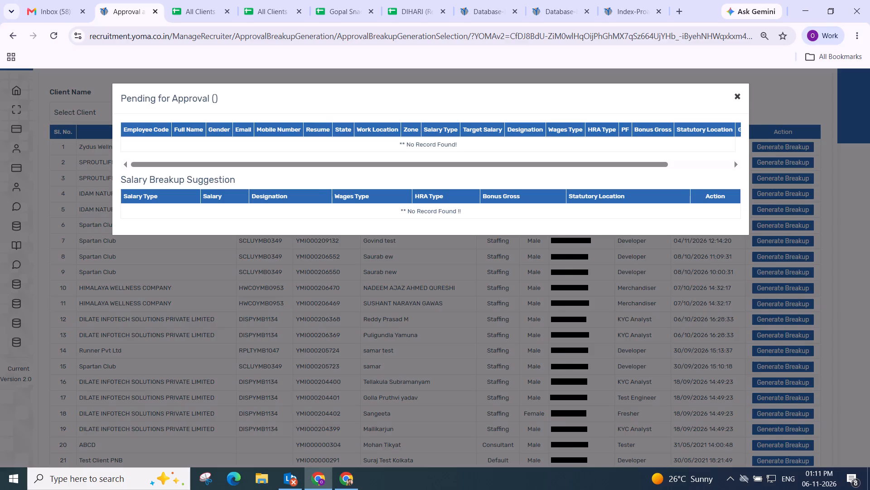
pyautogui.click(739, 98)
# Reject the Spartan Club Developer record created 08/10/2026 11:09:31 with the comment "Na" and close its approval window.
pyautogui.click(786, 259)
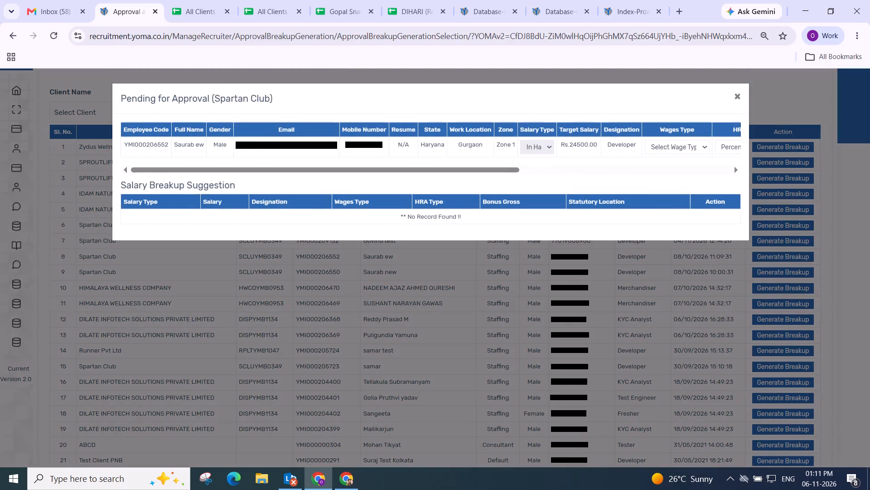
pyautogui.moveTo(279, 168); pyautogui.dragTo(847, 170)
pyautogui.click(717, 148)
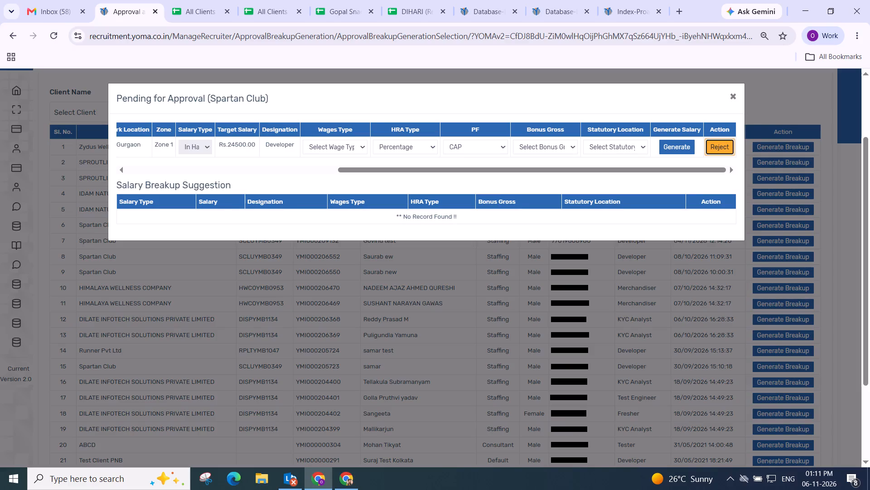
pyautogui.scroll(-3, 302, 200)
pyautogui.scroll(4, 302, 200)
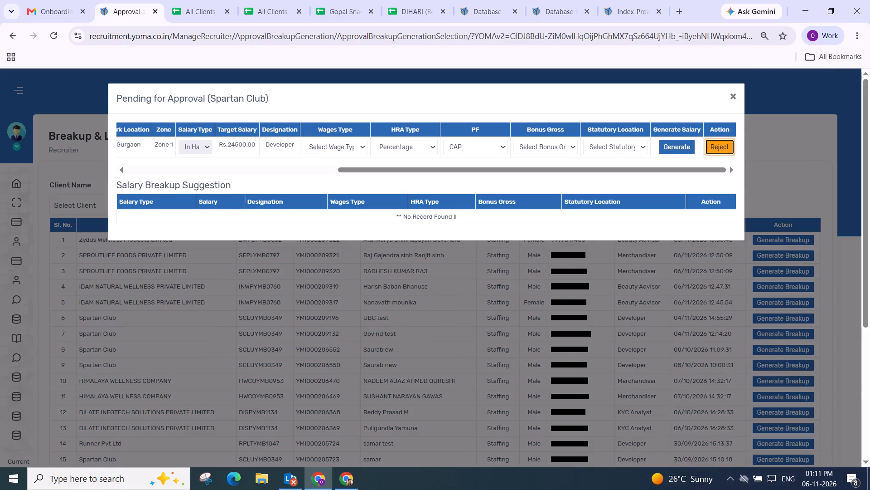
pyautogui.click(709, 144)
pyautogui.click(362, 130)
pyautogui.write('Na')
pyautogui.click(510, 223)
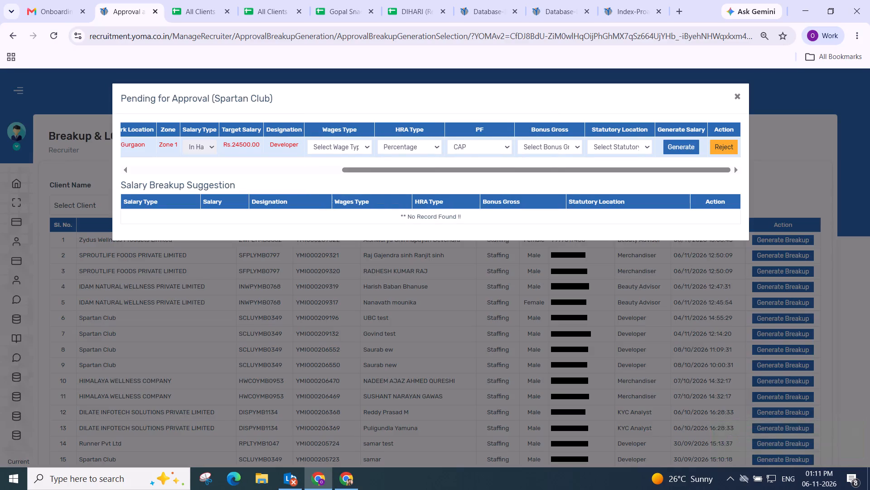
pyautogui.scroll(-3, 475, 132)
pyautogui.scroll(4, 475, 132)
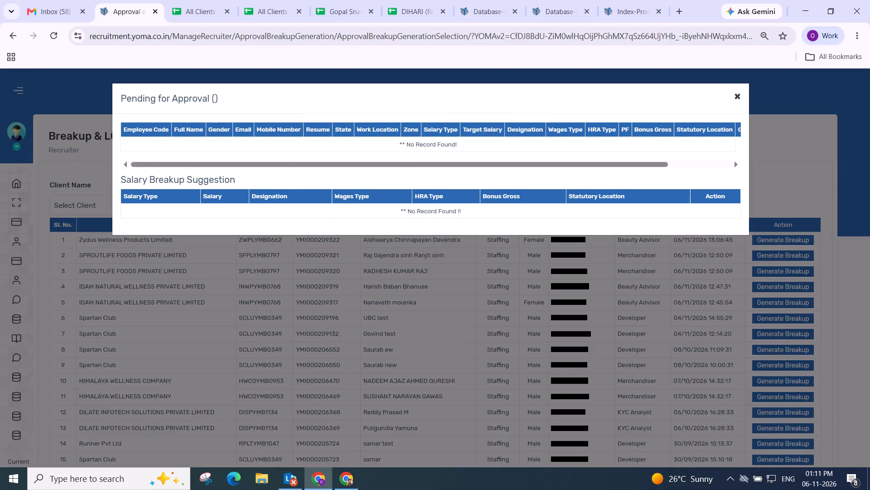
pyautogui.click(734, 93)
# Refresh the pending associates list and examine it for remaining records that need action.
pyautogui.scroll(-2, 726, 124)
pyautogui.scroll(3, 709, 130)
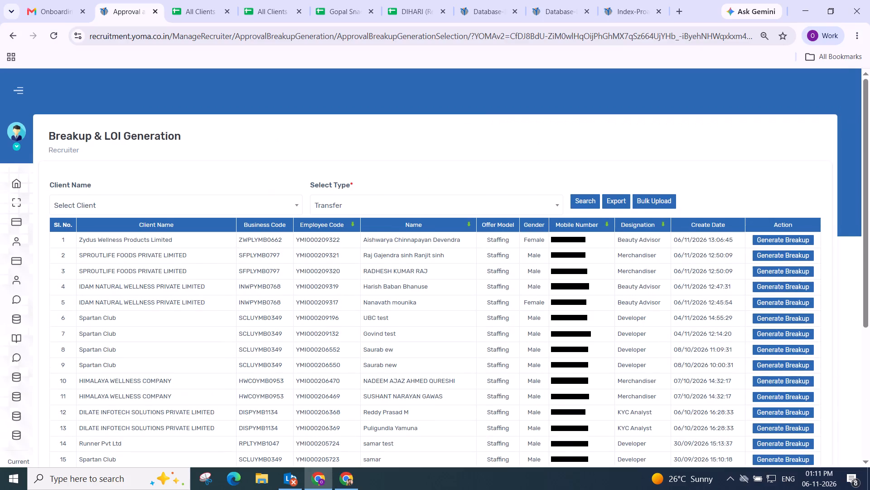
pyautogui.click(55, 35)
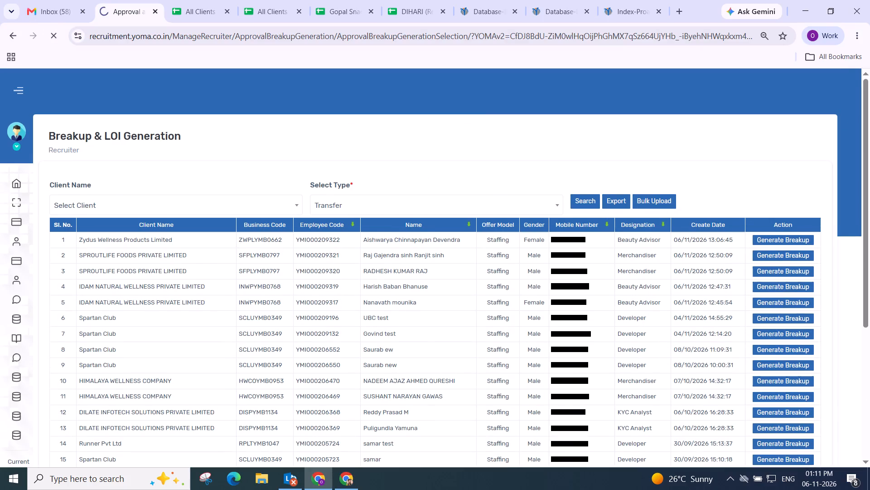
pyautogui.scroll(-3, 343, 109)
pyautogui.scroll(5, 352, 105)
pyautogui.scroll(-5, 401, 121)
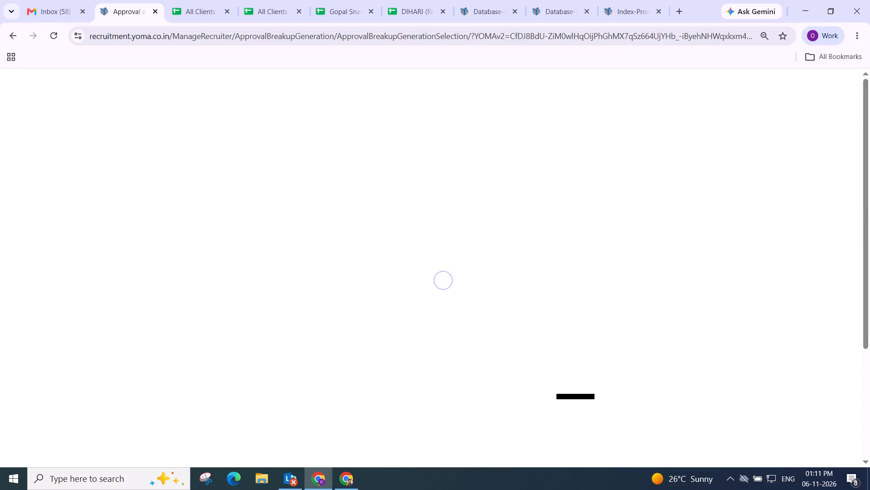
pyautogui.scroll(4, 534, 177)
pyautogui.scroll(-4, 528, 268)
pyautogui.scroll(2, 536, 266)
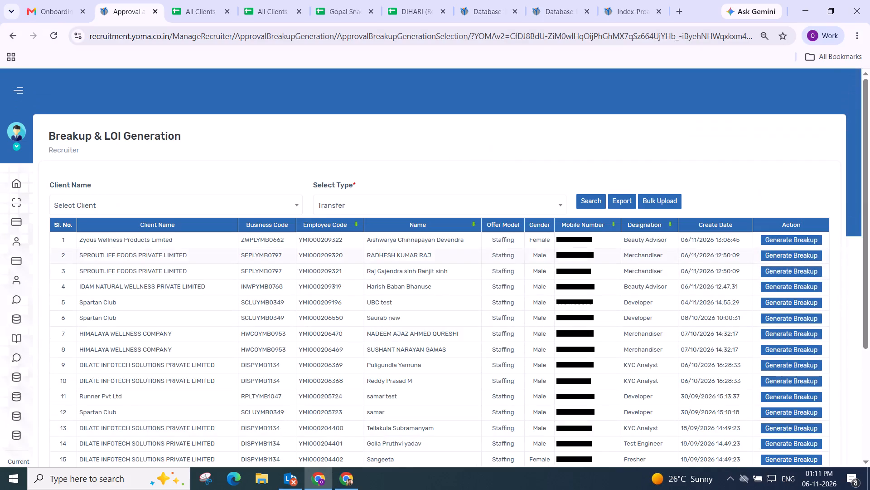
pyautogui.scroll(-1, 525, 293)
pyautogui.scroll(-1, 667, 269)
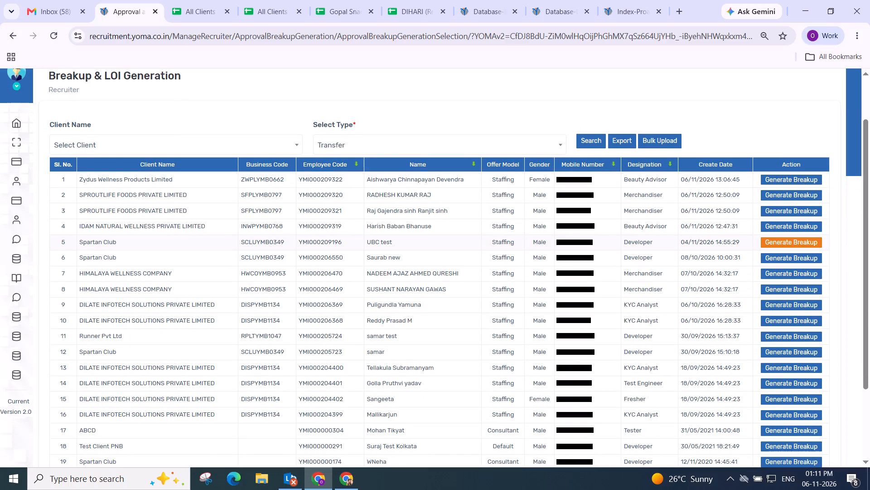
# Reject the Spartan Club Developer test record created 04/11/2026 14:55:29 with the comment "Na" and close its approval window.
pyautogui.click(774, 241)
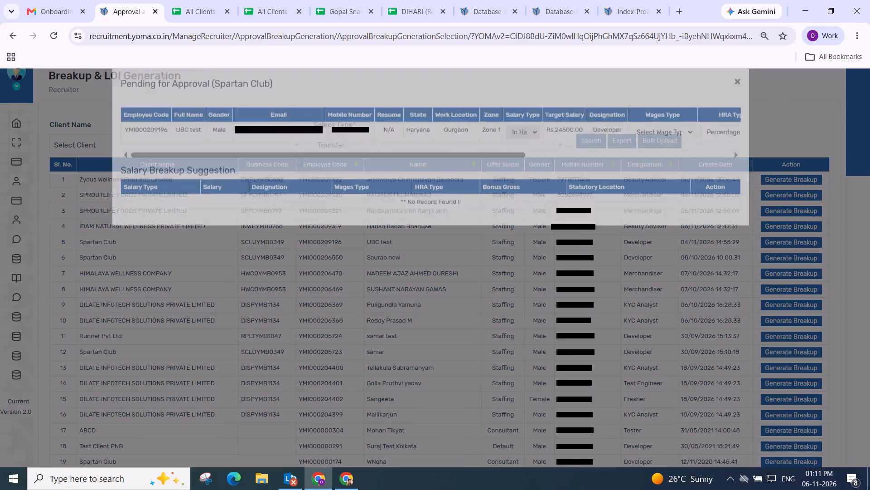
pyautogui.moveTo(385, 170); pyautogui.dragTo(793, 161)
pyautogui.click(720, 152)
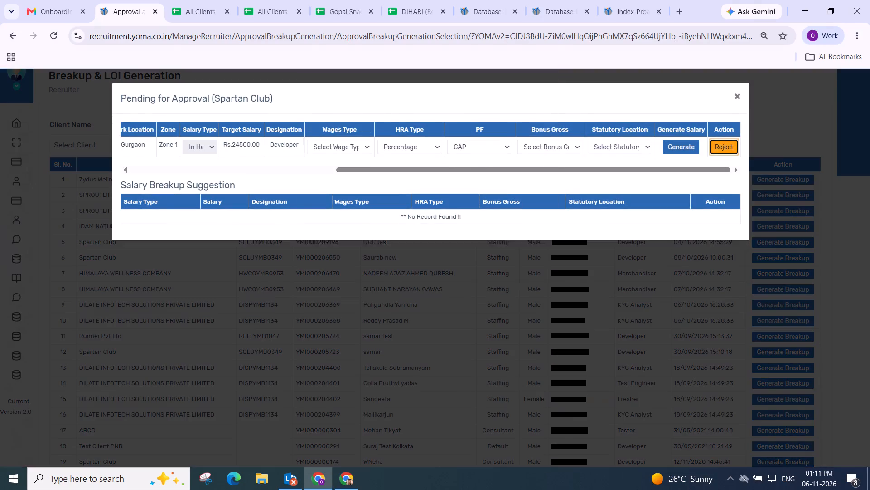
pyautogui.click(401, 141)
pyautogui.write('Na')
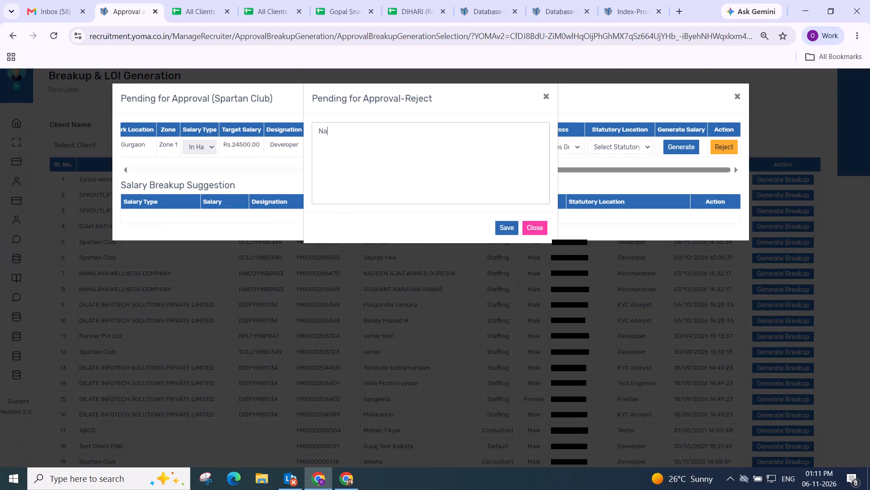
pyautogui.click(507, 224)
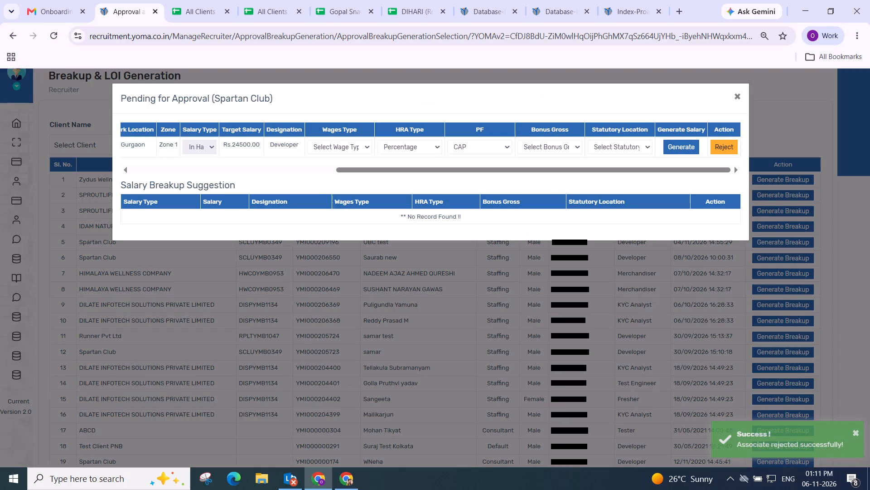
pyautogui.click(781, 100)
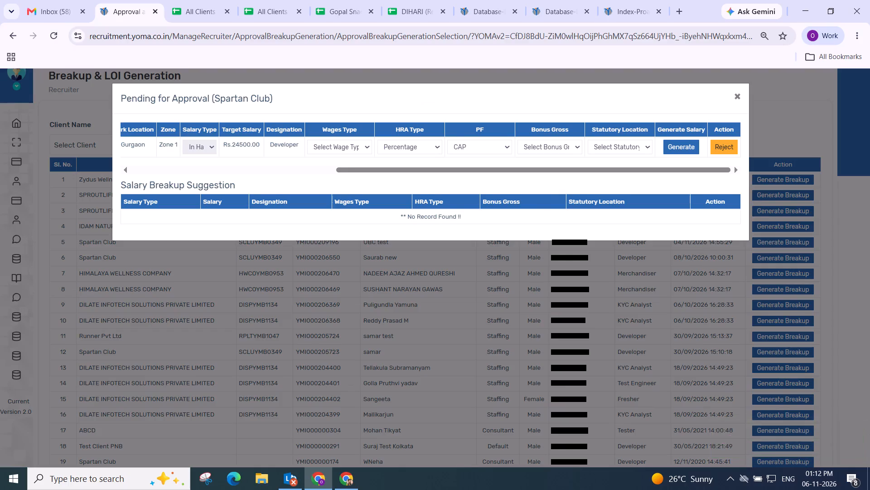
pyautogui.click(764, 107)
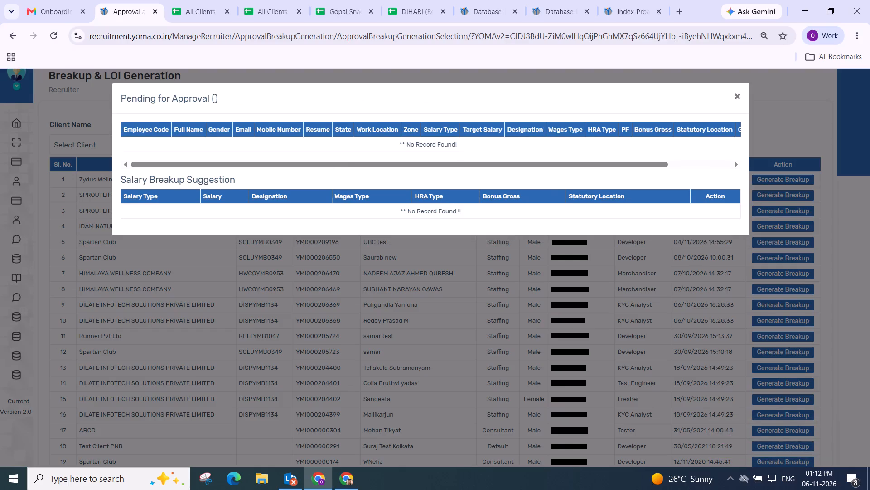
pyautogui.click(737, 93)
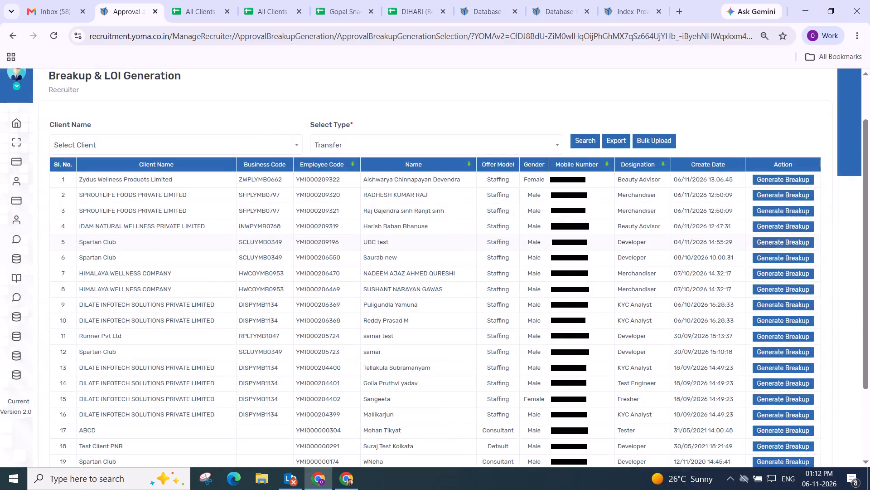
# Reject the Spartan Club Developer record created 08/10/2026 10:00:31 with the comment "Na" and close its approval window.
pyautogui.click(797, 262)
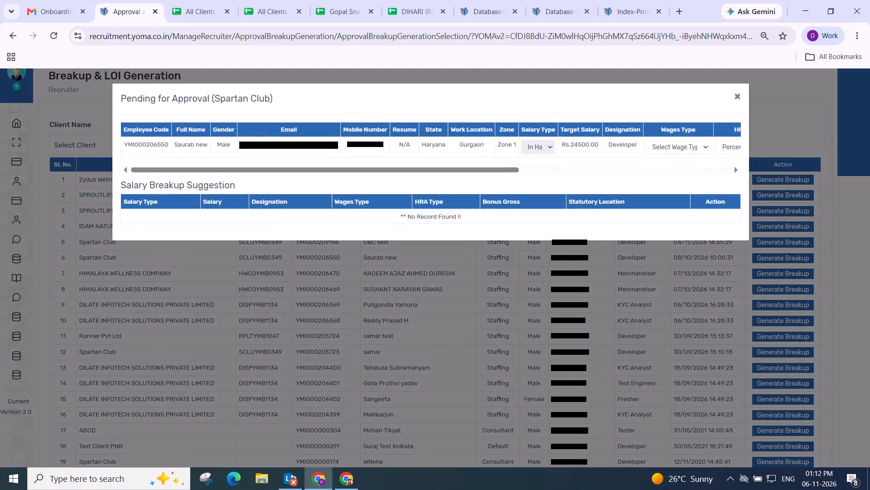
pyautogui.moveTo(299, 169); pyautogui.dragTo(831, 163)
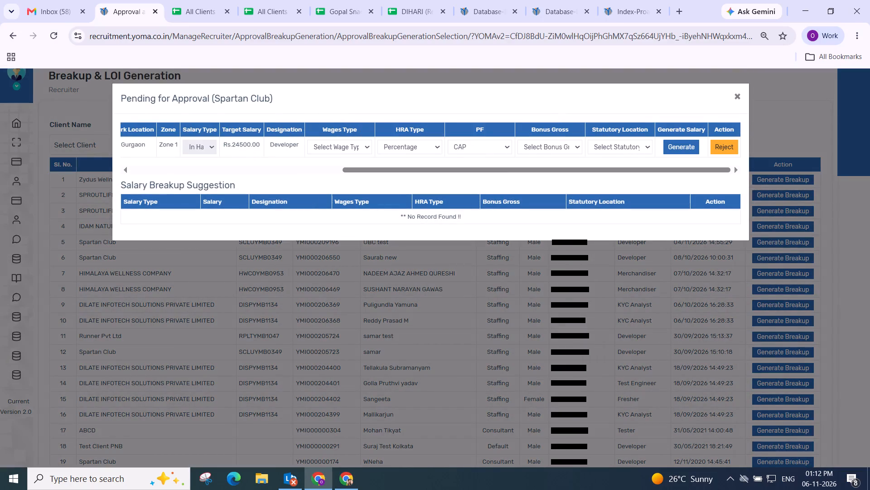
pyautogui.click(713, 145)
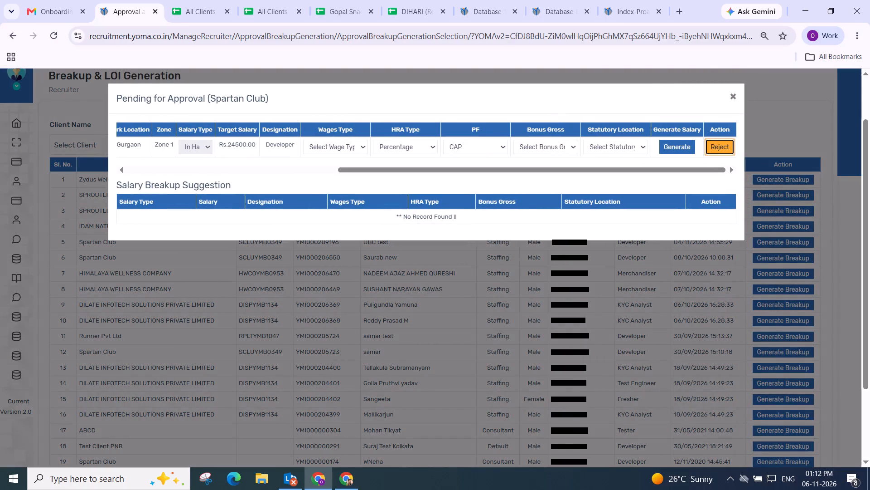
pyautogui.click(715, 148)
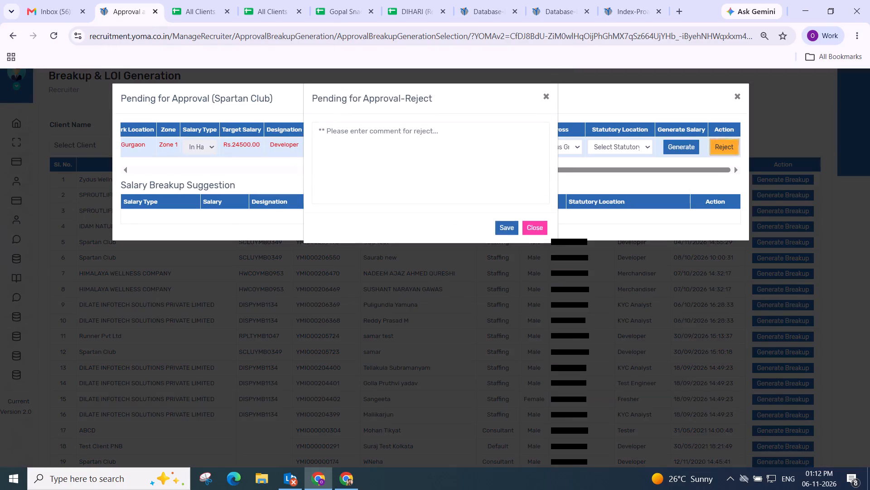
pyautogui.click(344, 137)
pyautogui.write('Na')
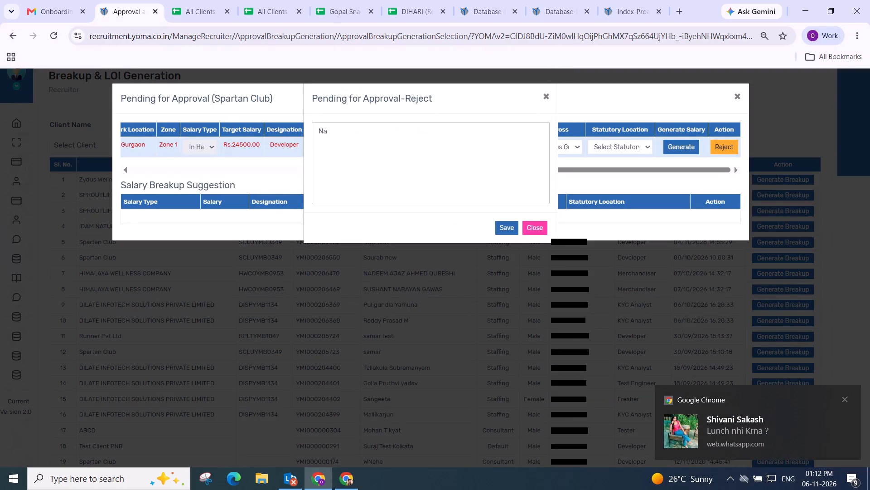
pyautogui.click(844, 399)
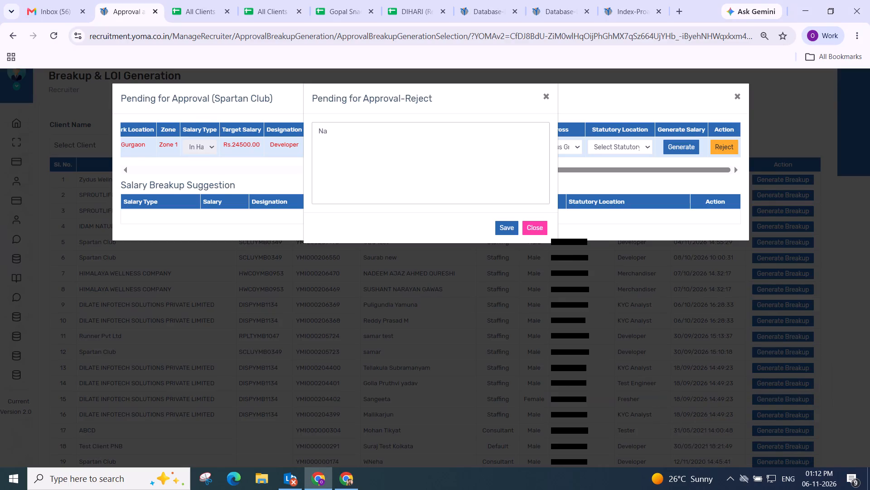
pyautogui.click(504, 225)
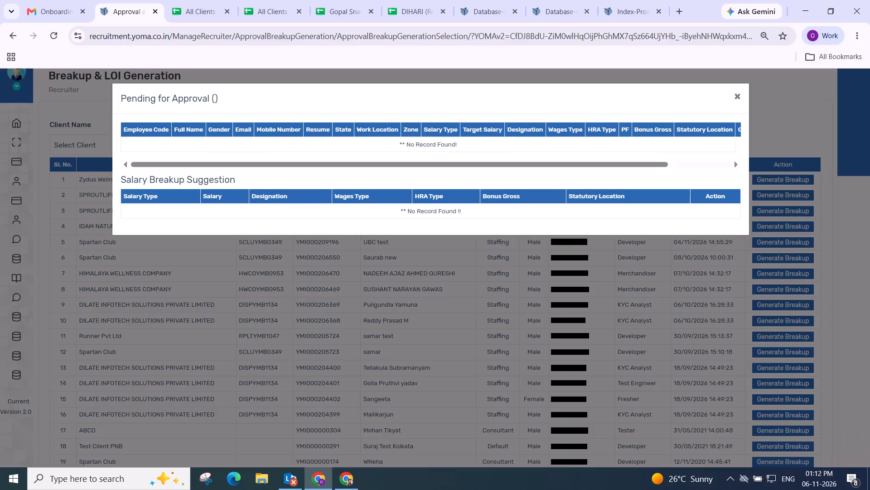
pyautogui.click(739, 96)
# Examine the remaining pending records, including the approval details of the DILATE INFOTECH Test Engineer record.
pyautogui.scroll(-3, 765, 146)
pyautogui.scroll(5, 728, 176)
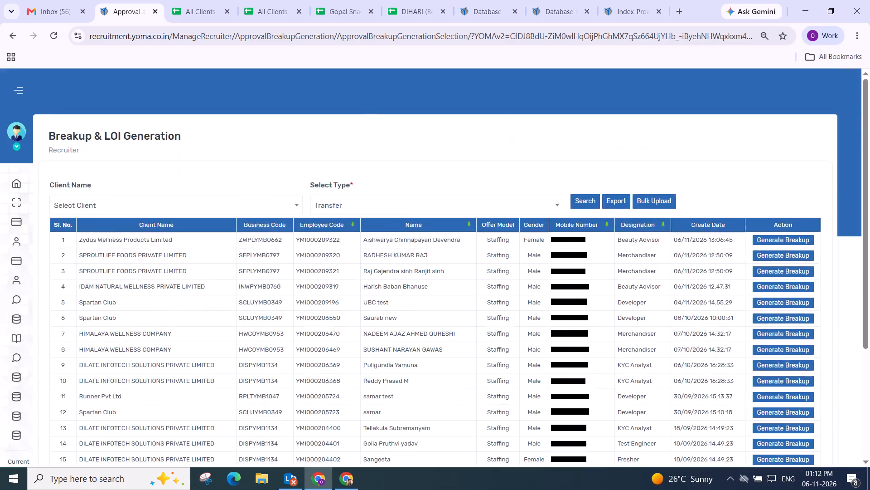
pyautogui.scroll(-4, 724, 186)
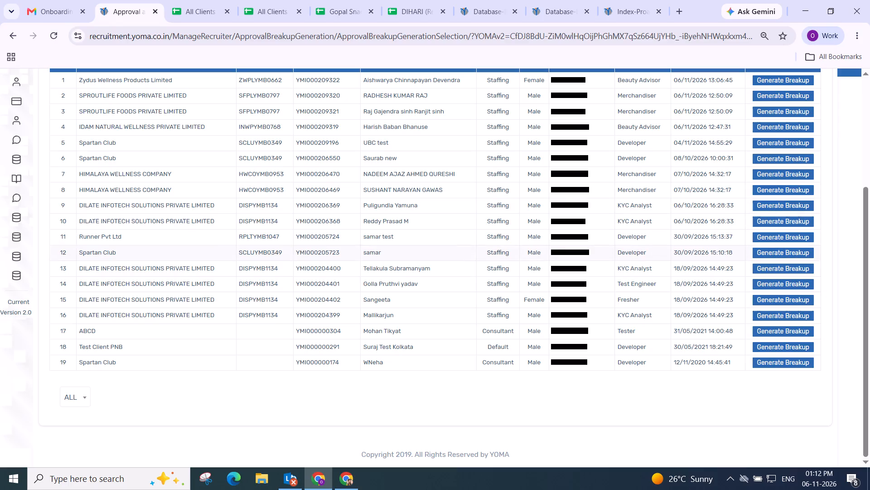
pyautogui.scroll(3, 723, 255)
pyautogui.scroll(-3, 682, 248)
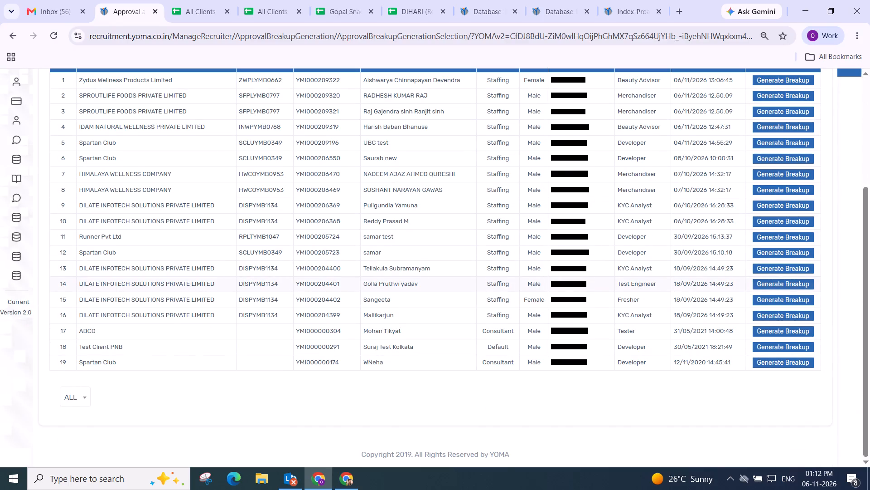
pyautogui.click(789, 284)
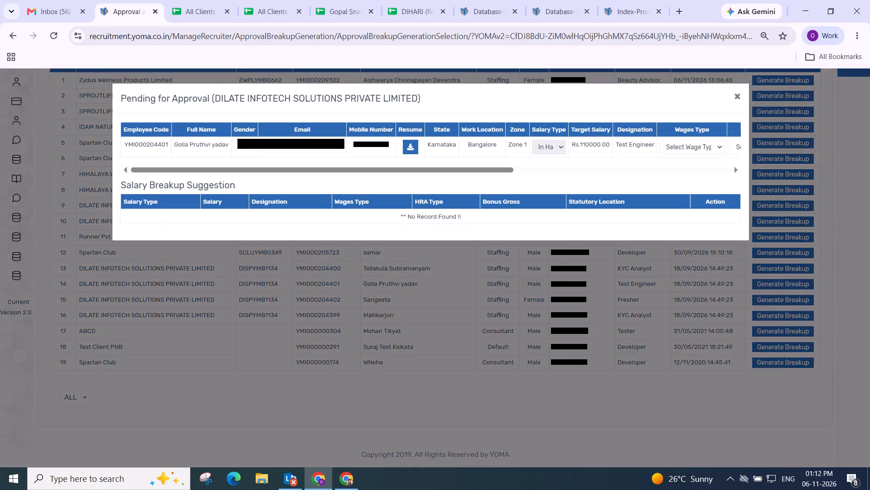
pyautogui.click(740, 98)
pyautogui.scroll(3, 440, 190)
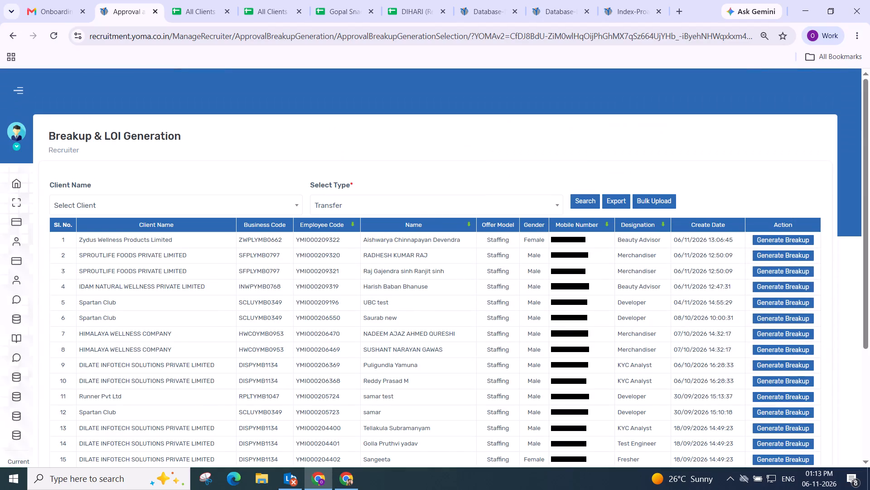
pyautogui.scroll(-3, 374, 220)
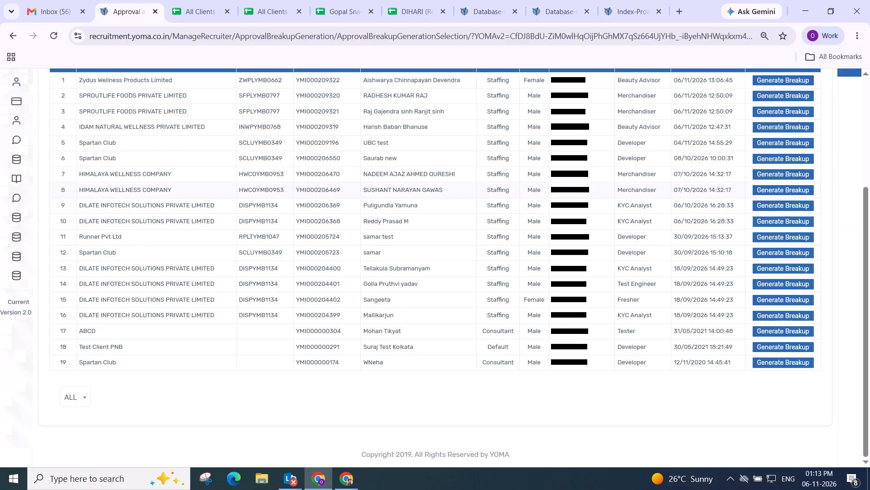
pyautogui.scroll(3, 304, 221)
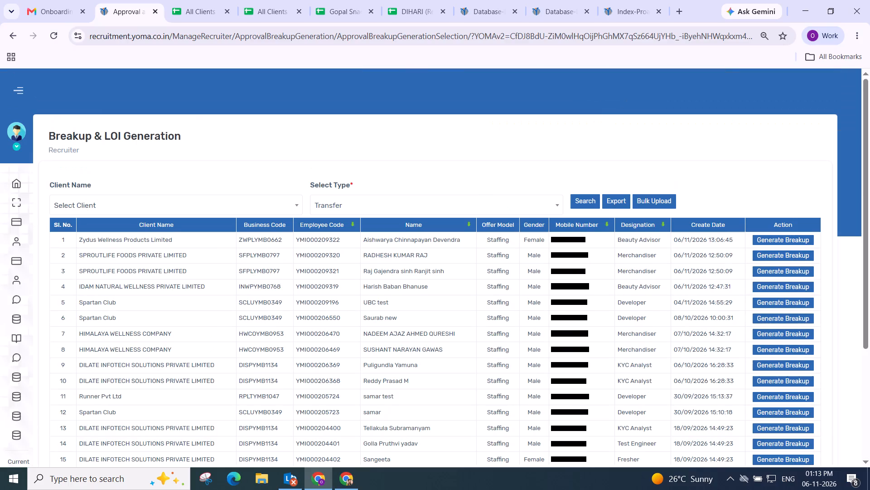
pyautogui.scroll(-3, 441, 265)
pyautogui.scroll(1, 441, 266)
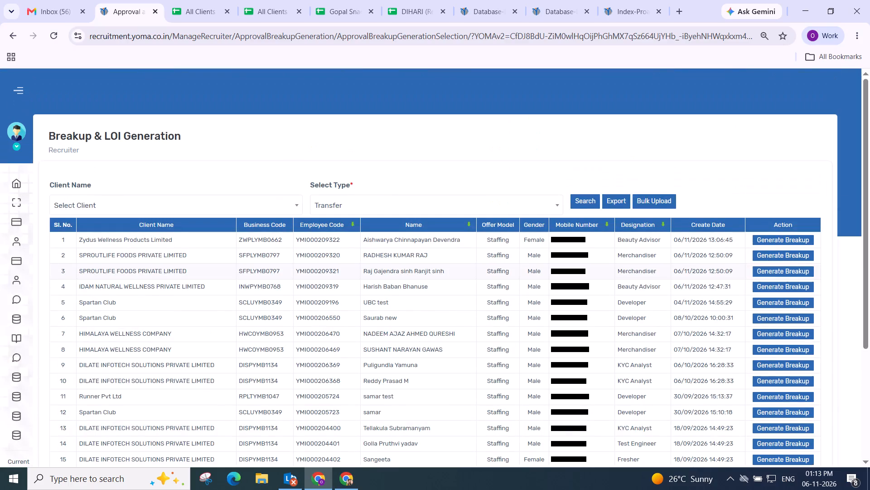
# Refresh the pending associates list for the Transfer type across all clients.
pyautogui.click(573, 200)
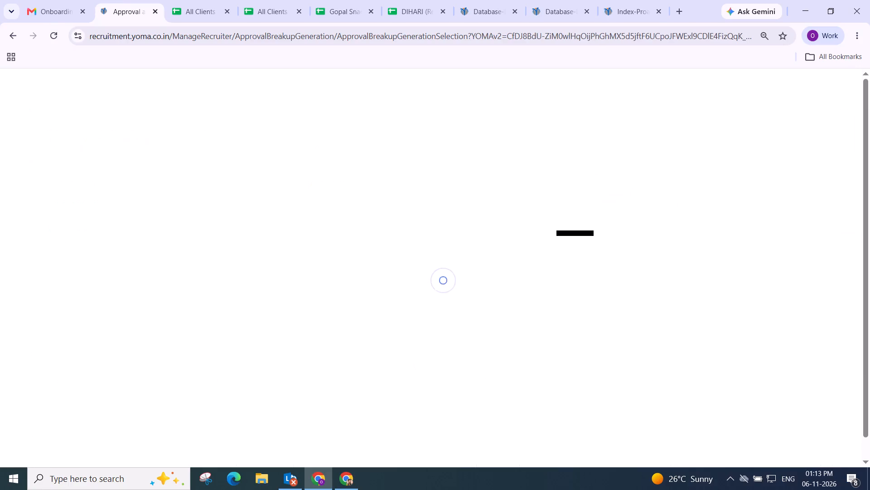
pyautogui.scroll(-5, 551, 227)
pyautogui.scroll(-4, 664, 291)
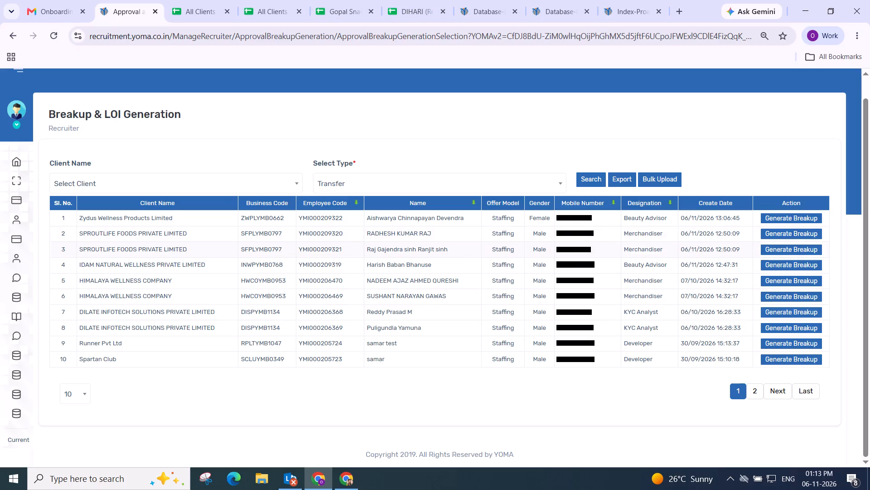
# Try to copy the client name "Zydus Wellness Products Limited" from the first pending record.
pyautogui.moveTo(80, 218); pyautogui.dragTo(168, 218)
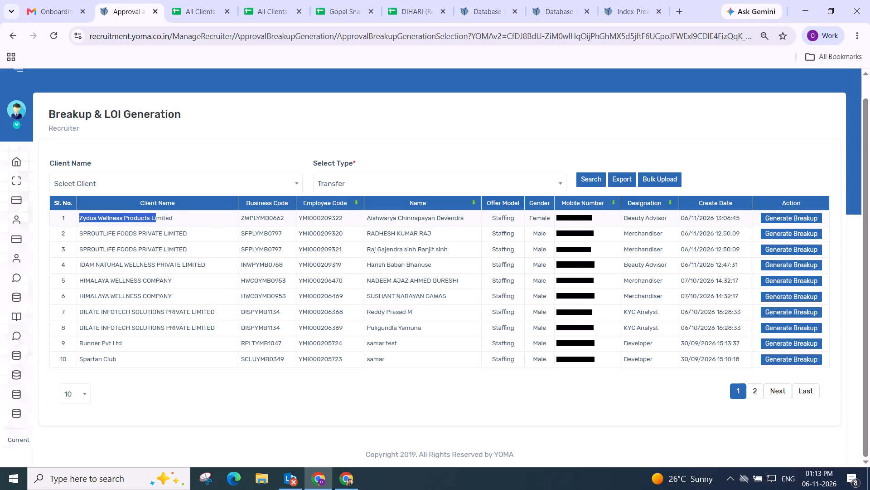
pyautogui.moveTo(168, 218); pyautogui.dragTo(177, 220)
pyautogui.click(99, 220)
pyautogui.click(78, 218)
pyautogui.moveTo(78, 218); pyautogui.dragTo(94, 217)
pyautogui.click(94, 217)
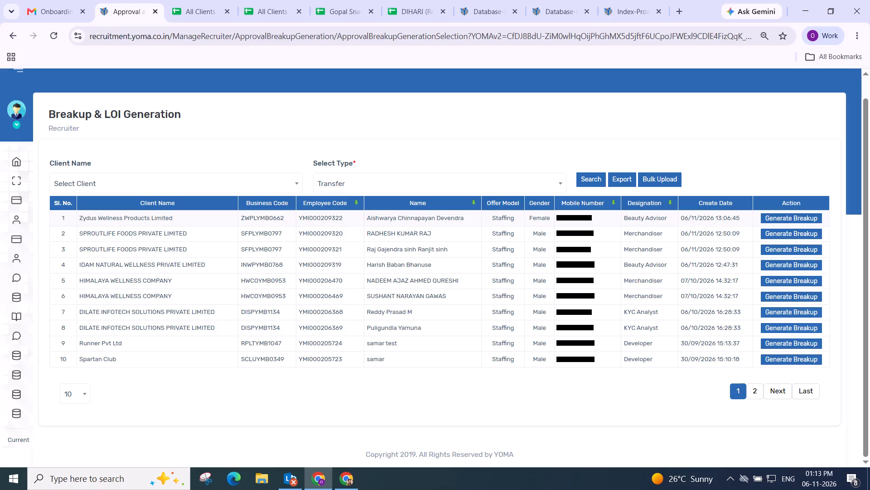
pyautogui.moveTo(80, 218); pyautogui.dragTo(118, 217)
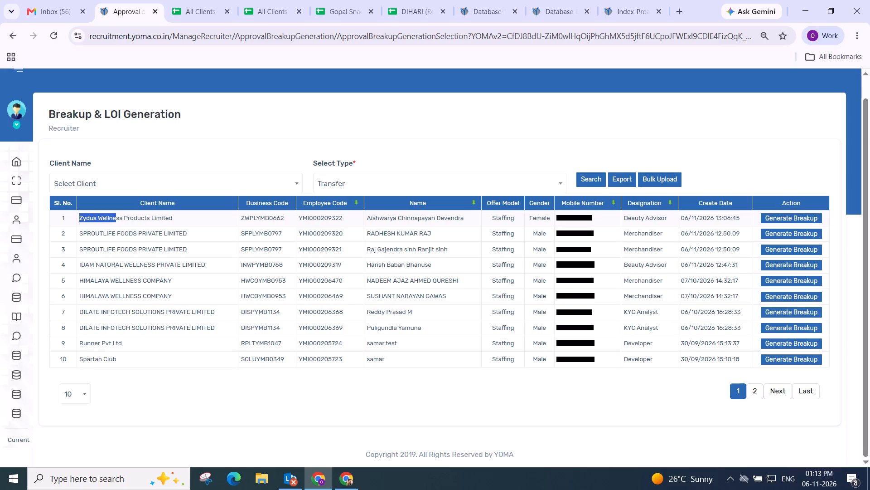
pyautogui.moveTo(118, 217); pyautogui.dragTo(145, 220)
pyautogui.click(118, 221)
pyautogui.hotkey('ctrl', 'c')
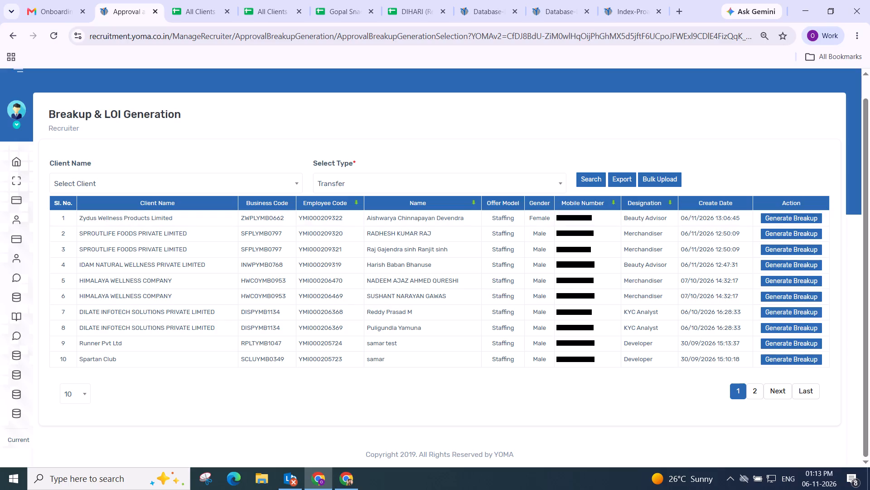
# In the All Clients Salary Breakup spreadsheet, search for the copied client name "Zydus Wellness Products Limited" and go through the matches.
pyautogui.click(196, 13)
pyautogui.hotkey('ctrl', 'f')
pyautogui.hotkey('ctrl', 'v')
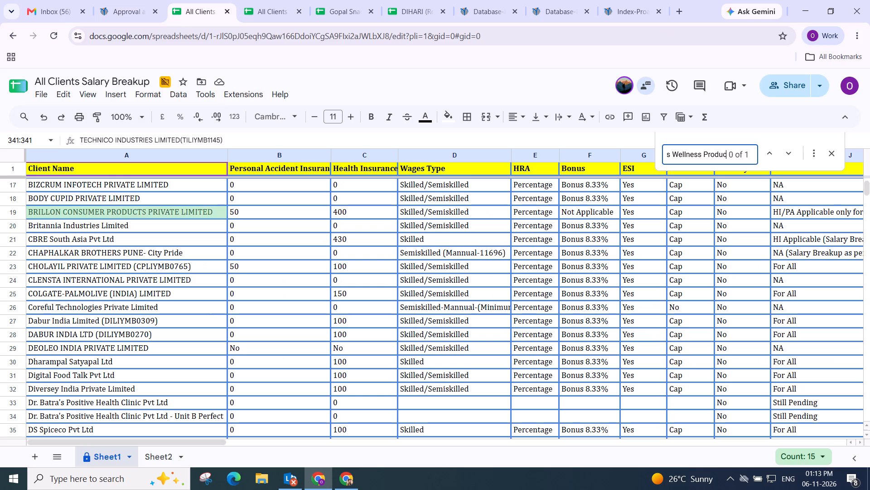
pyautogui.press('Return')
pyautogui.press('Return')
pyautogui.press('Return')
pyautogui.press('Return')
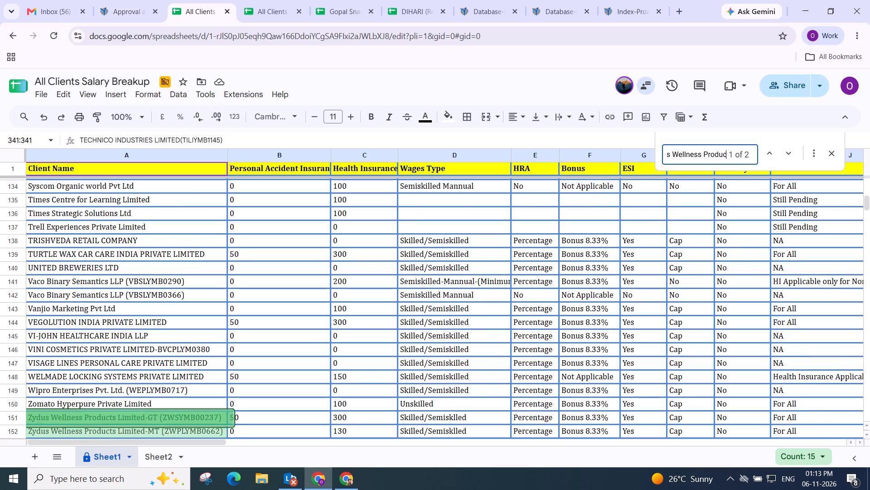
# Search the All YBS Client sheet of the All Clients Requisition (Onboarding) Tracker for the copied Zydus Wellness Products client name.
pyautogui.click(270, 17)
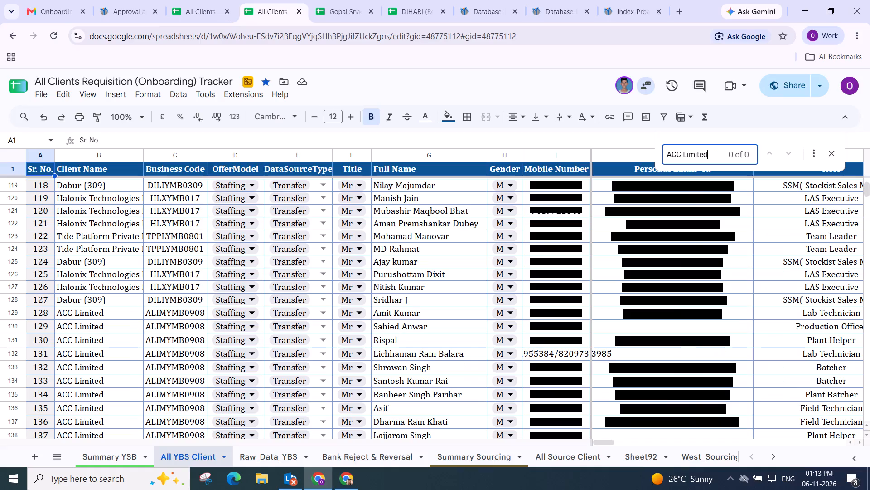
pyautogui.hotkey('ctrl', 'f')
pyautogui.hotkey('ctrl', 'v')
pyautogui.press('Return')
# Shorten the tracker search term to "Zydus" and step through the matches.
pyautogui.press('BackSpace')
pyautogui.press('BackSpace')
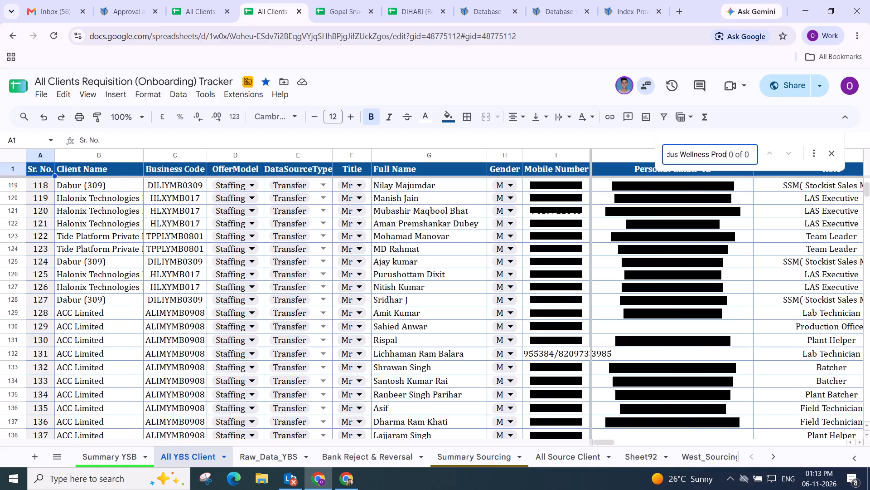
pyautogui.press('BackSpace')
pyautogui.press('BackSpace')
pyautogui.press('BackSpace')
pyautogui.press('BackSpace')
pyautogui.press('BackSpace')
pyautogui.press('BackSpace')
pyautogui.press('BackSpace')
pyautogui.press('BackSpace')
pyautogui.press('BackSpace')
pyautogui.press('BackSpace')
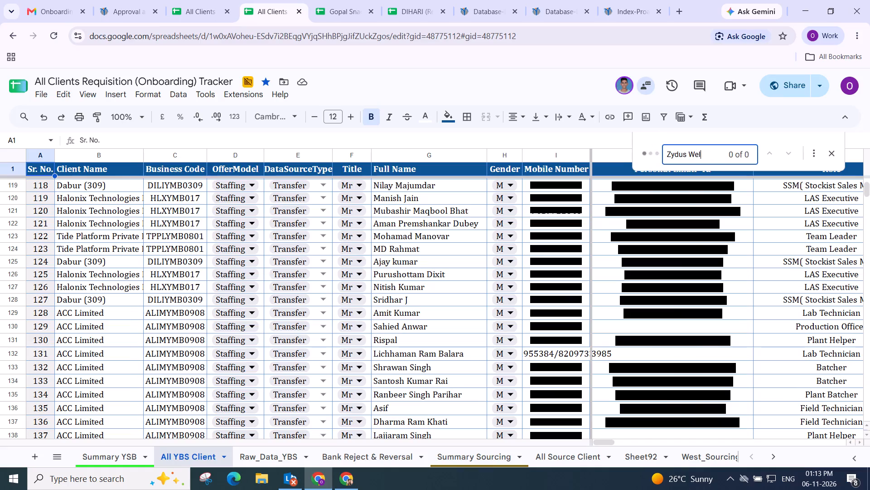
pyautogui.press('BackSpace')
pyautogui.press('BackSpace')
pyautogui.press('BackSpace')
pyautogui.press('BackSpace')
pyautogui.press('Return')
pyautogui.press('Return')
pyautogui.press('Return')
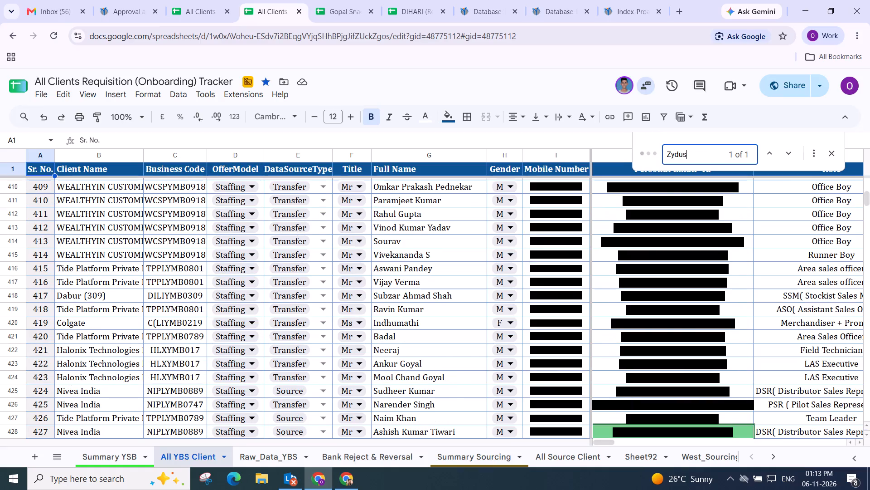
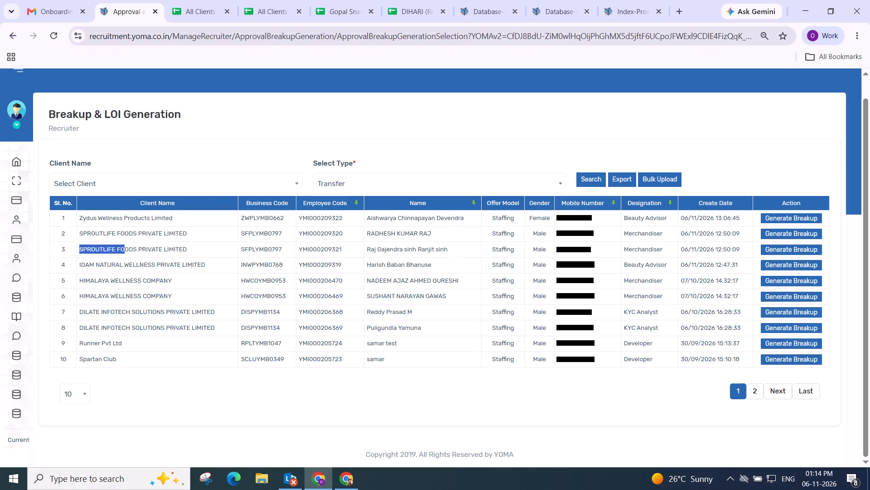
# Search the All Clients Salary Breakup spreadsheet for "SPROUTLIFE FO", check that client's row, and return to the pending Transfer list.
pyautogui.click(186, 16)
pyautogui.hotkey('ctrl', 'f')
pyautogui.hotkey('ctrl', 'v')
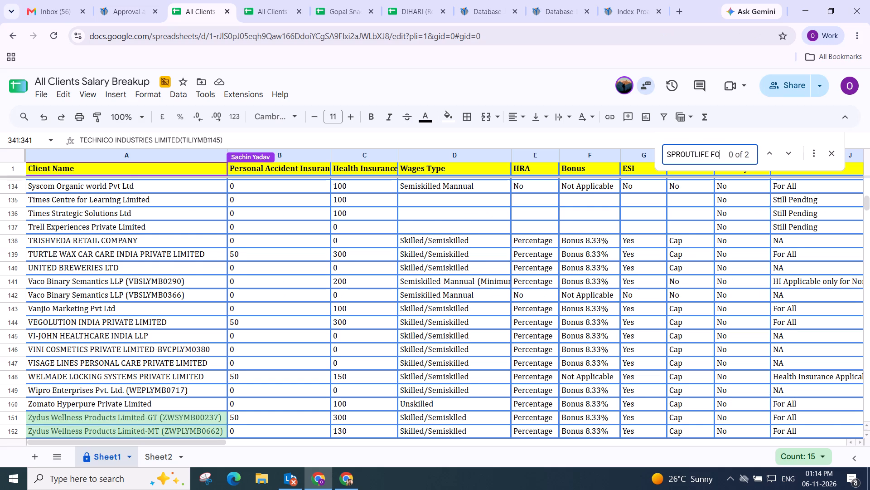
pyautogui.press('Return')
pyautogui.press('Return')
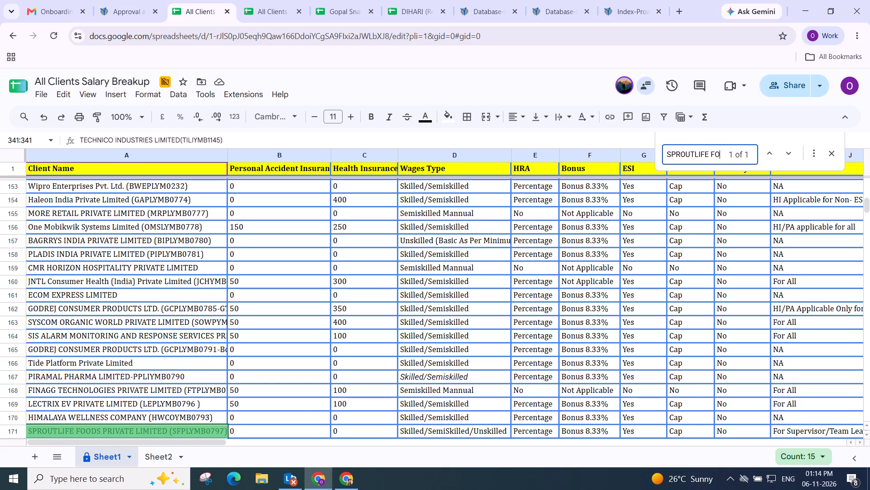
pyautogui.scroll(-1, 305, 417)
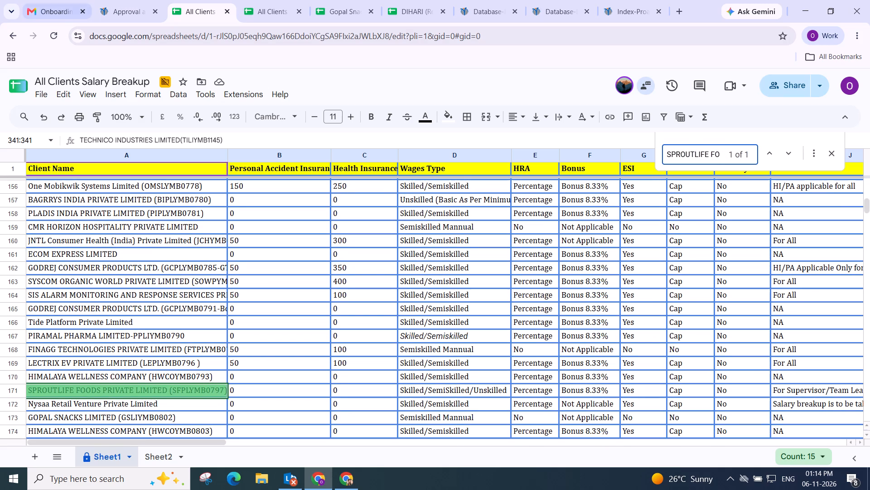
pyautogui.click(111, 13)
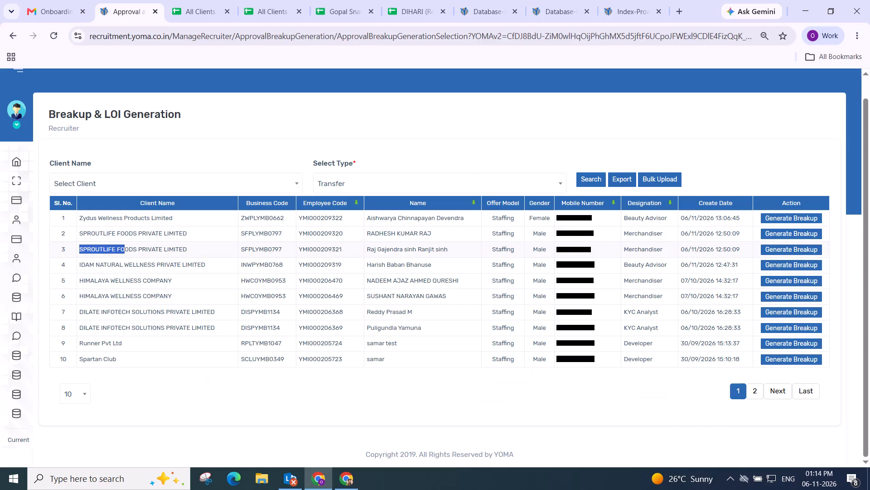
# Generate the third pending record's breakup (SPROUTLIFE FOODS) with Semi-Skilled (Basic as Minimum Wages), Percentage HRA, Bonus 8.33% and statutory location Bardoli.
pyautogui.click(778, 251)
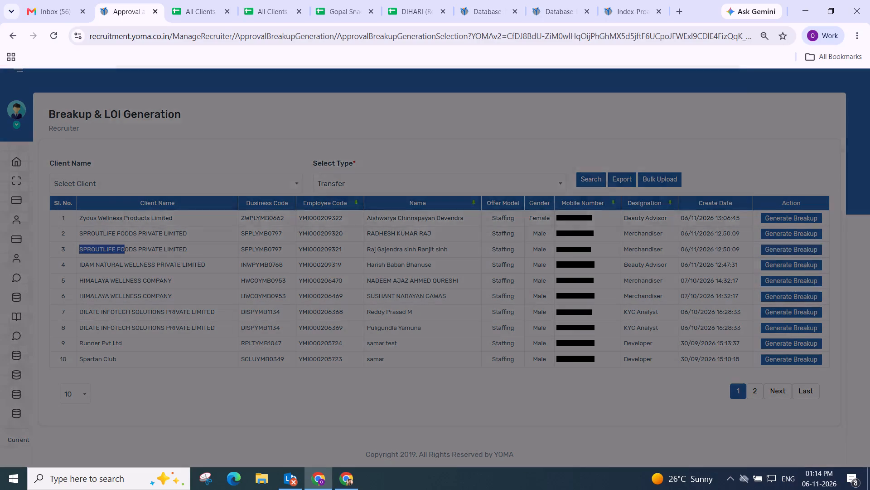
pyautogui.moveTo(227, 170); pyautogui.dragTo(850, 171)
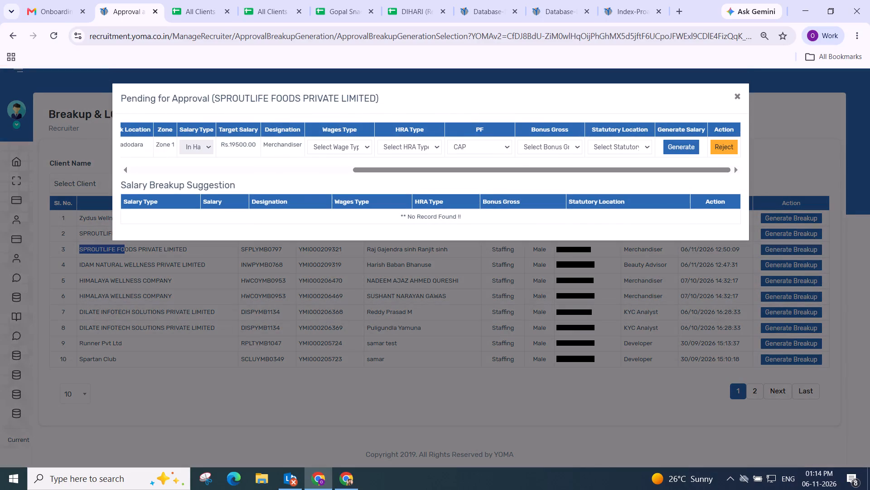
pyautogui.click(338, 147)
pyautogui.moveTo(355, 194); pyautogui.dragTo(358, 189)
pyautogui.click(393, 139)
pyautogui.click(405, 152)
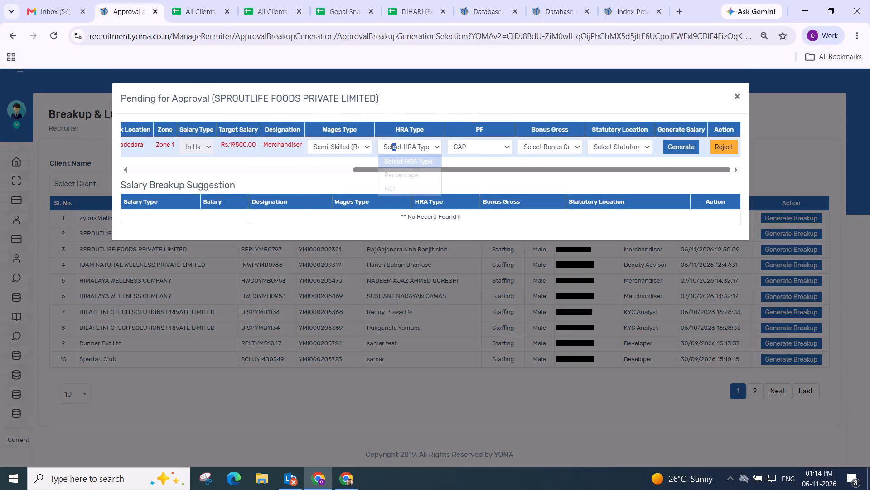
pyautogui.moveTo(412, 175); pyautogui.dragTo(420, 173)
pyautogui.click(546, 147)
pyautogui.click(557, 178)
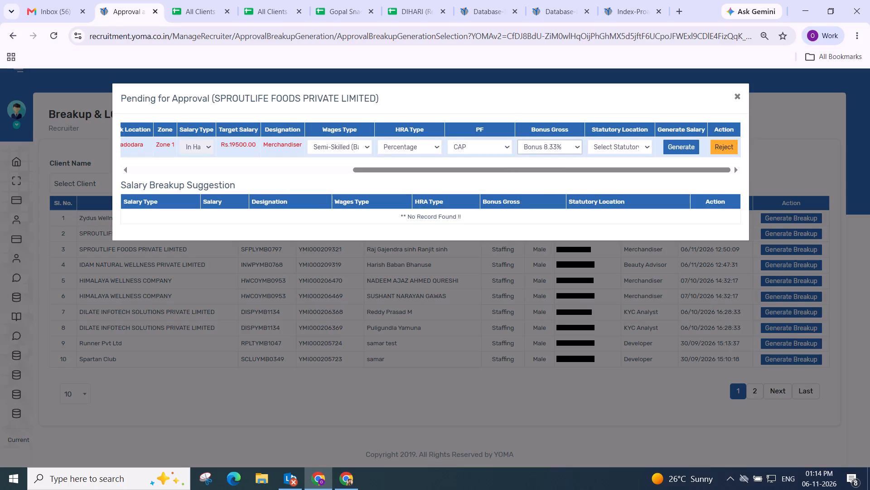
pyautogui.click(612, 147)
pyautogui.click(616, 200)
pyautogui.click(666, 150)
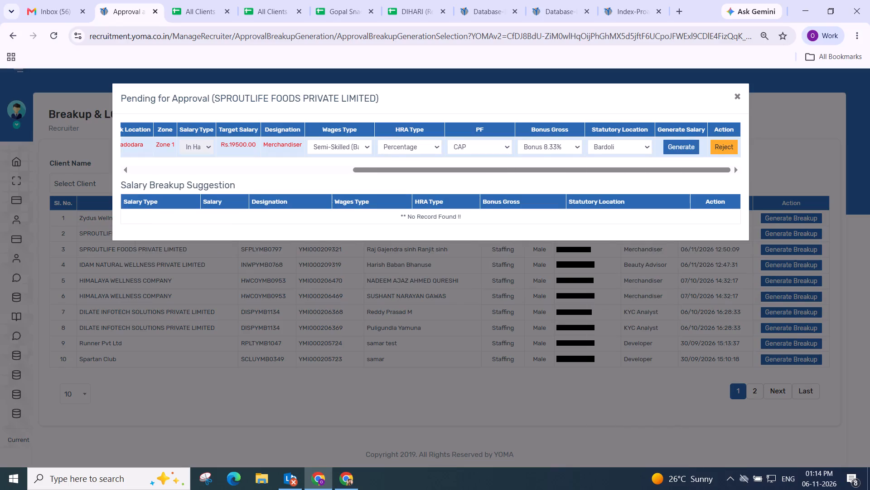
# Adjust the gross components of the SPROUTLIFE FOODS Merchandiser's Rs.19500 breakup and save it.
pyautogui.click(299, 199)
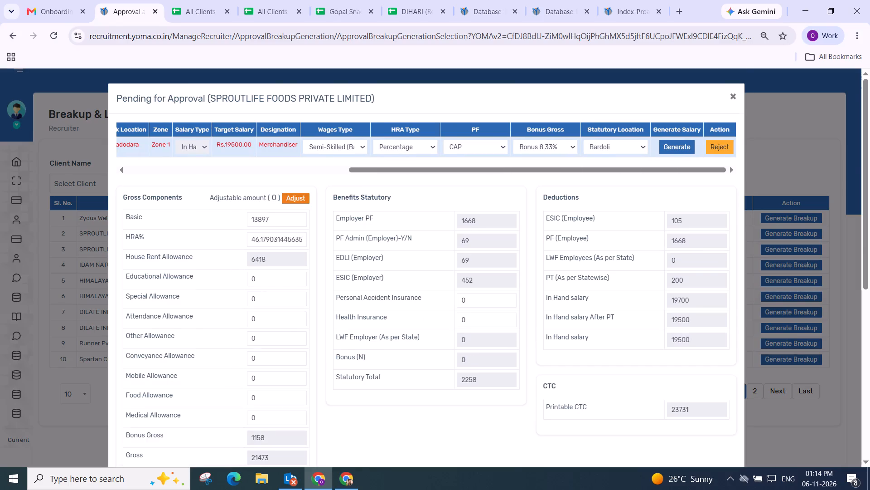
pyautogui.scroll(-2, 299, 199)
pyautogui.scroll(2, 391, 173)
pyautogui.scroll(-3, 390, 184)
pyautogui.moveTo(416, 167); pyautogui.dragTo(425, 170)
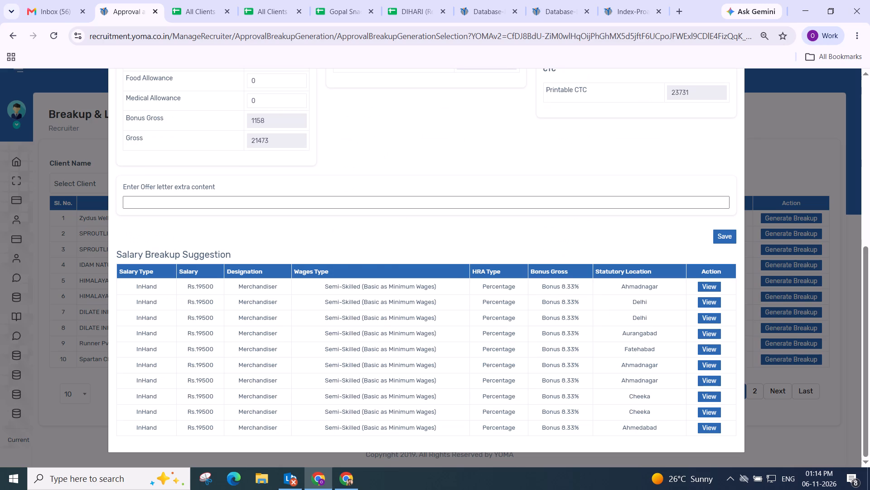
pyautogui.click(732, 239)
pyautogui.click(469, 339)
pyautogui.scroll(3, 469, 339)
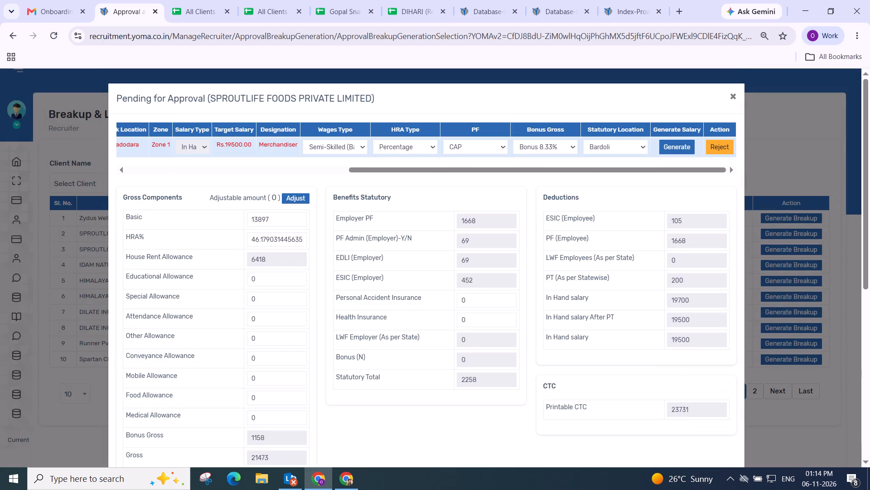
pyautogui.scroll(-2, 454, 226)
pyautogui.scroll(4, 454, 226)
pyautogui.scroll(-4, 454, 226)
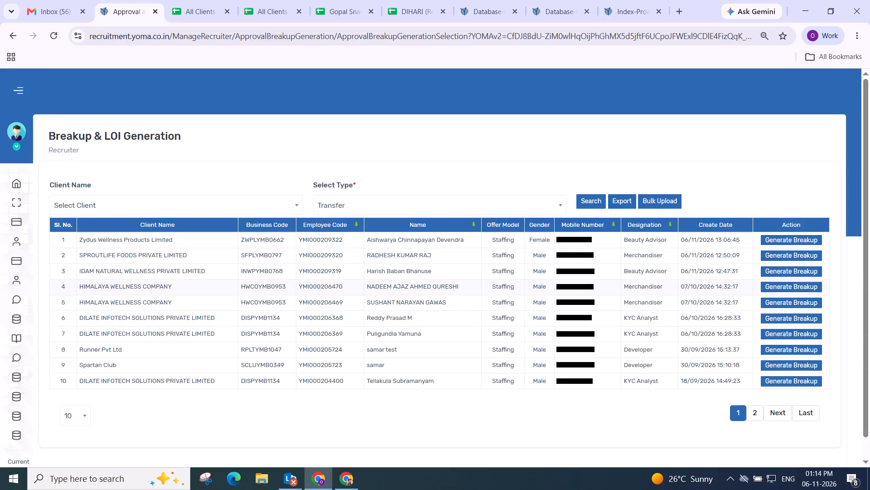
# Generate the remaining SPROUTLIFE FOODS Merchandiser's breakup with Semi-Skilled (Basic as Minimum Wages), Percentage HRA, Bonus 8.33% and statutory location Arrah.
pyautogui.click(776, 256)
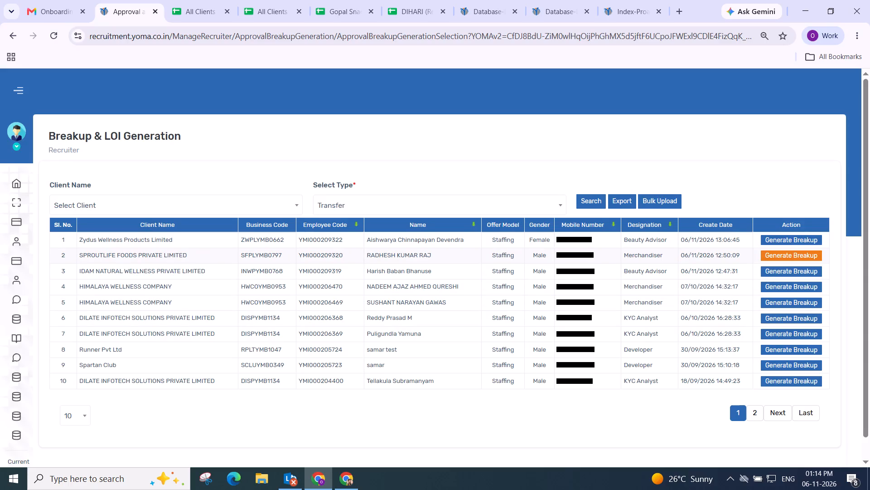
pyautogui.moveTo(252, 168); pyautogui.dragTo(854, 173)
pyautogui.click(342, 149)
pyautogui.click(347, 191)
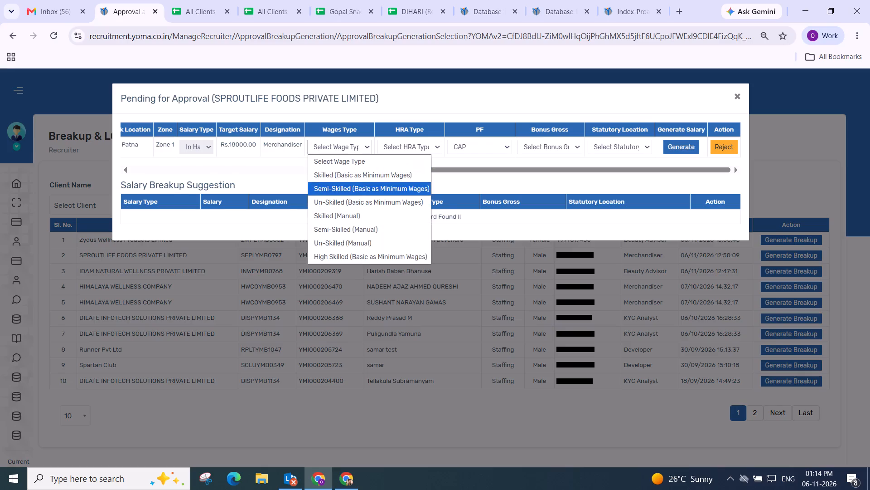
pyautogui.click(417, 144)
pyautogui.click(418, 171)
pyautogui.click(570, 149)
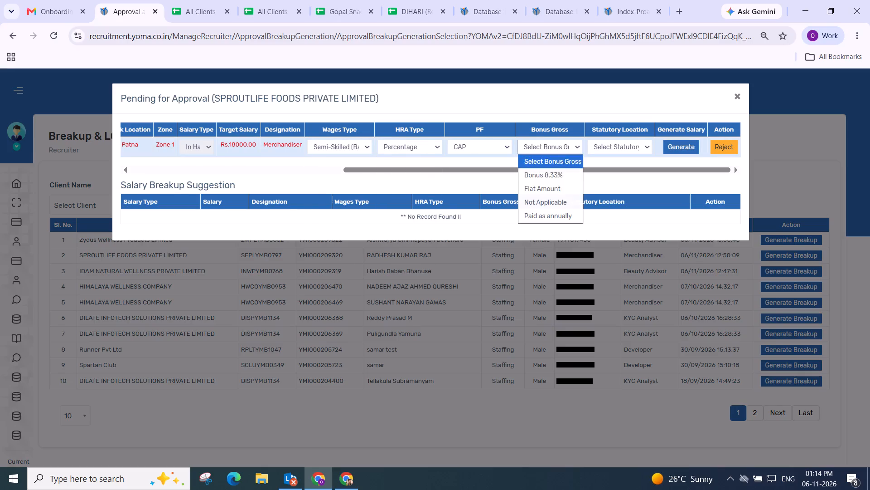
pyautogui.click(556, 177)
pyautogui.click(617, 146)
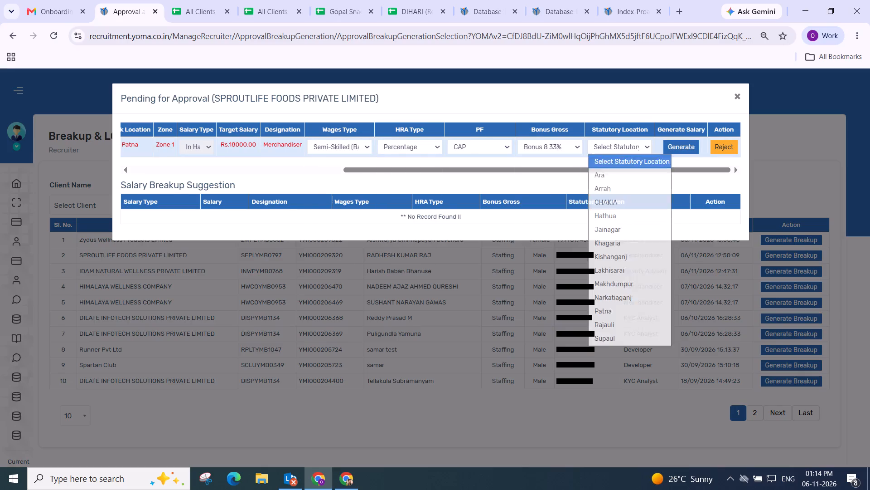
pyautogui.click(603, 192)
pyautogui.click(670, 145)
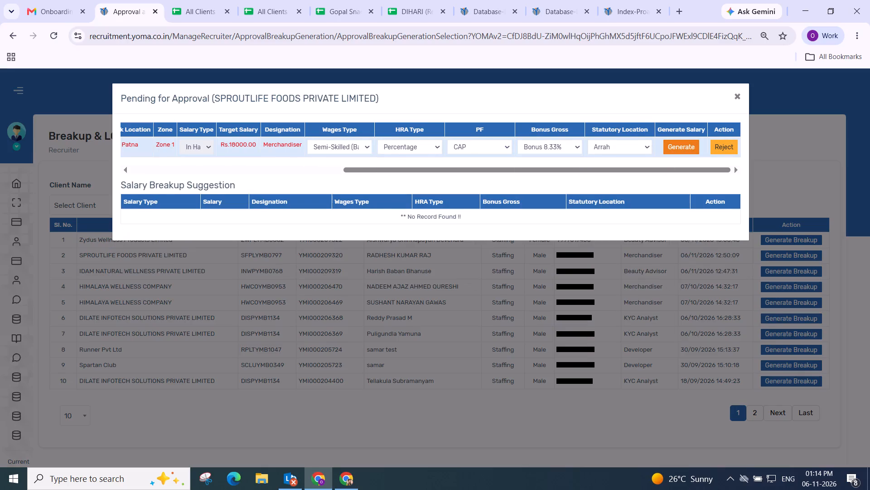